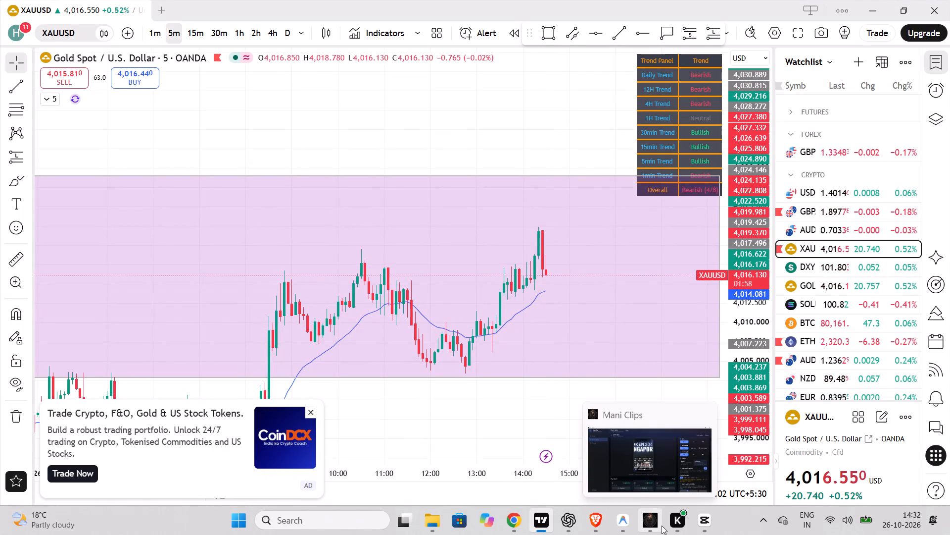
Switch to CapCut and close the open project 1026 (1).
{"action": "left_click", "coordinate": [704, 521]}
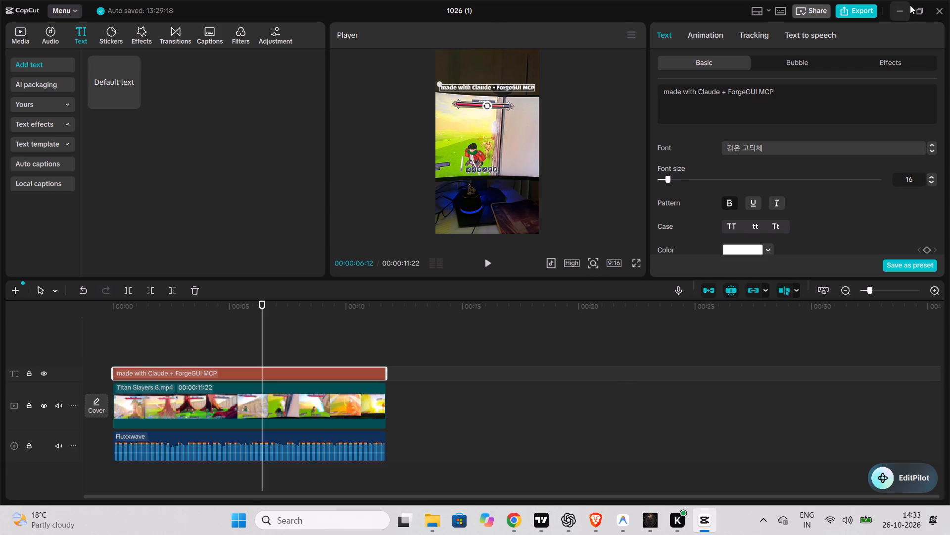
{"action": "left_click", "coordinate": [937, 9]}
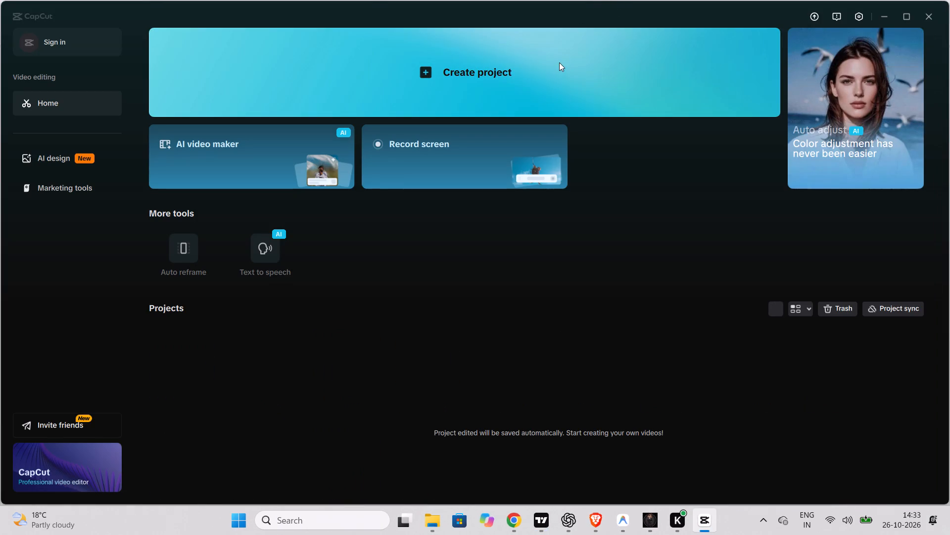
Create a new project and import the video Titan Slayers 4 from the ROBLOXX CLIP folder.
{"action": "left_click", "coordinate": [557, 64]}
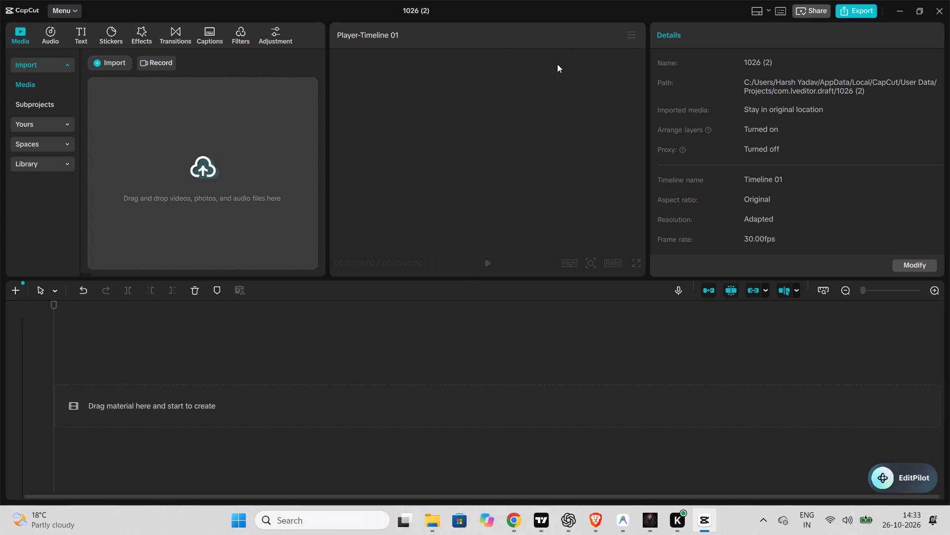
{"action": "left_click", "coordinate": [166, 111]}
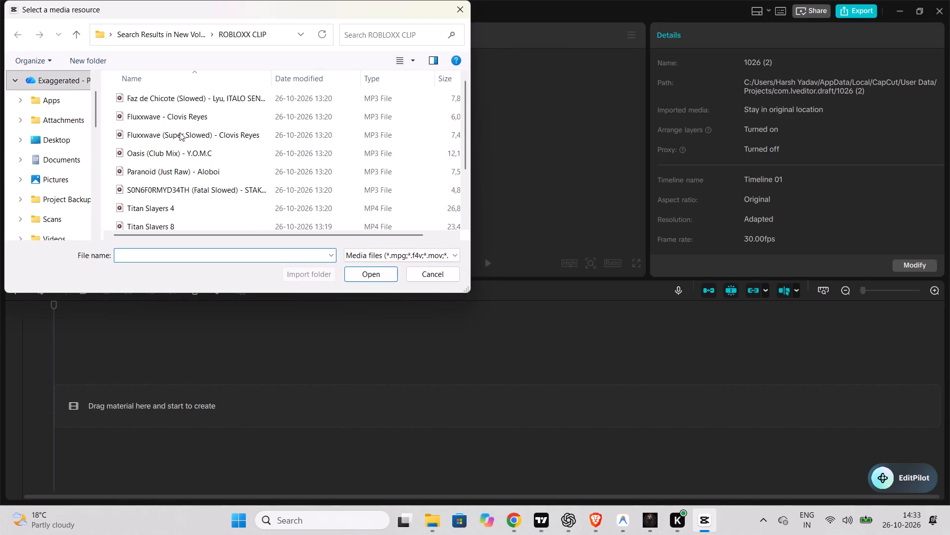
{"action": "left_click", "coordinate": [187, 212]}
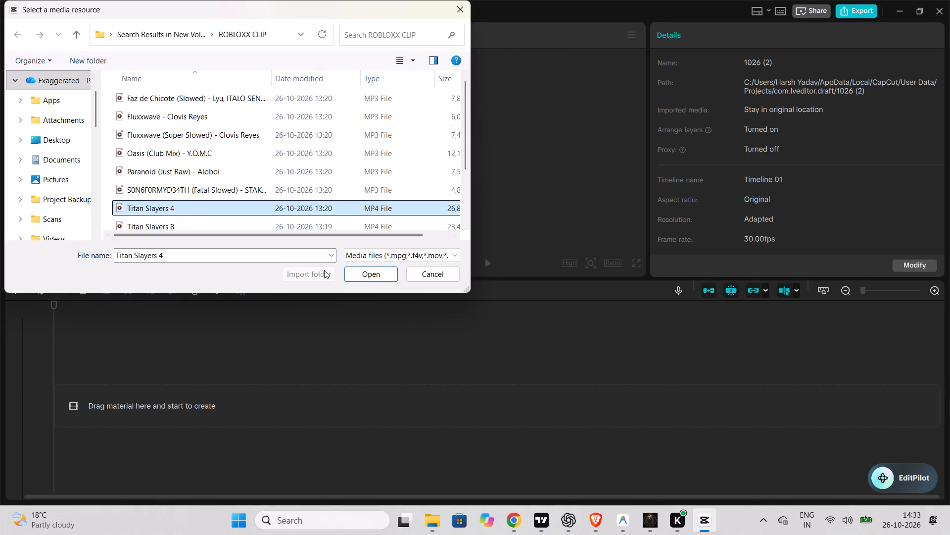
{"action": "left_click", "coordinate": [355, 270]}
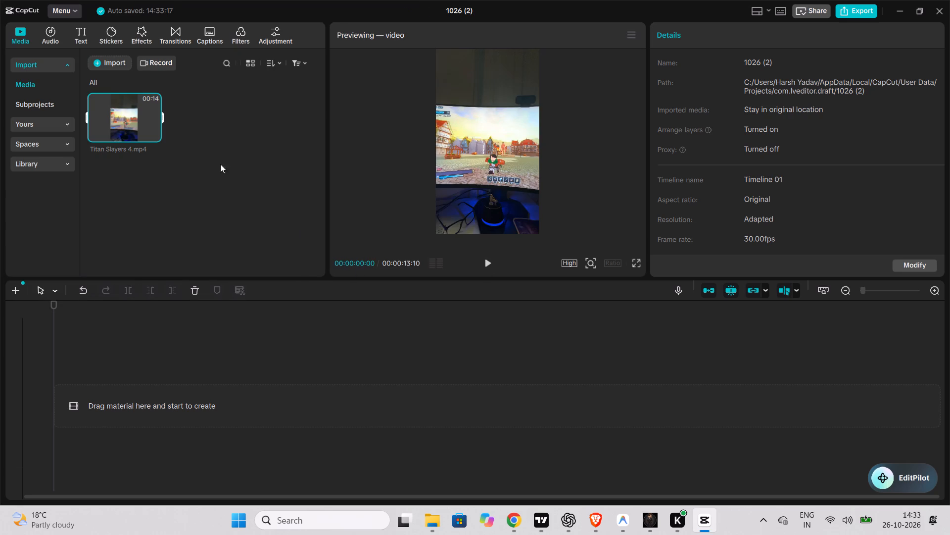
Open the audio music library and try reloading it.
{"action": "left_click", "coordinate": [49, 39]}
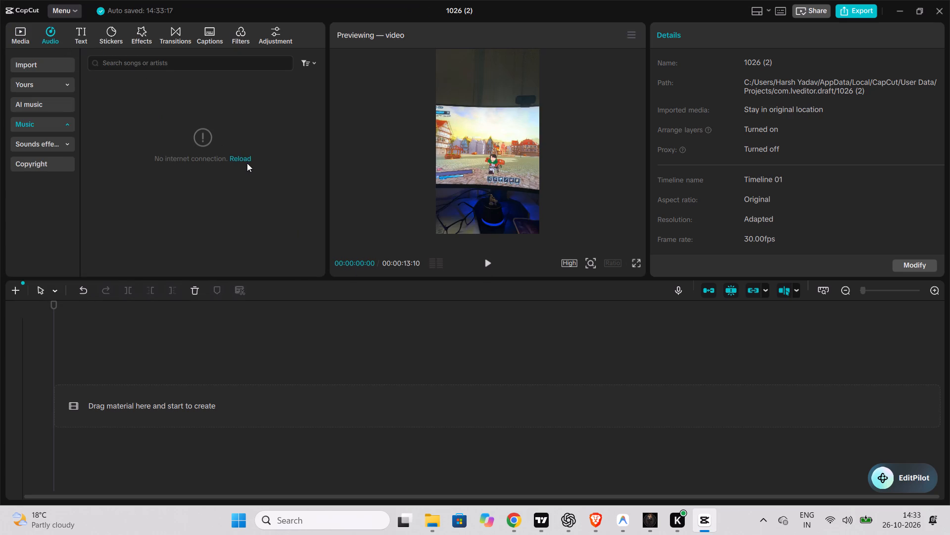
{"action": "left_click", "coordinate": [243, 161]}
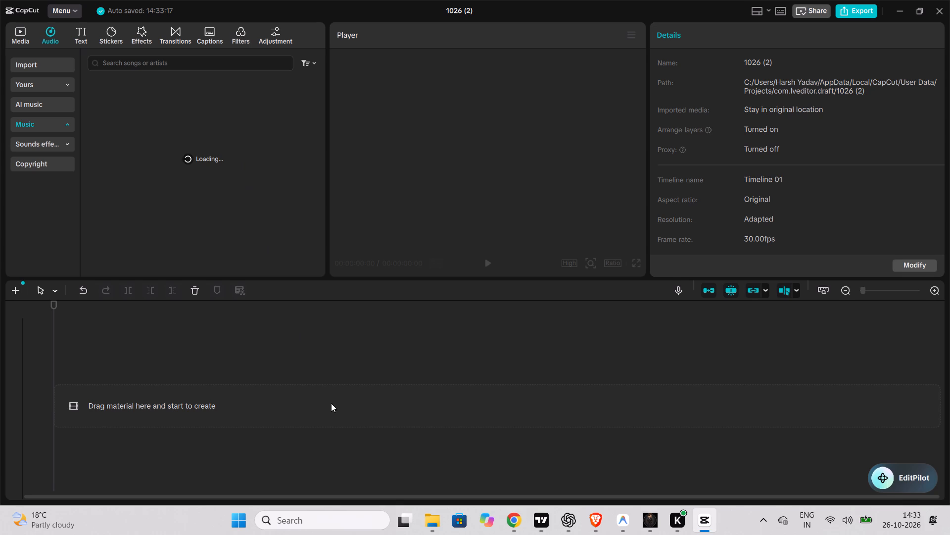
Search the computer for the installed VPN apps and launch UrbanVPN.
{"action": "left_click", "coordinate": [330, 520]}
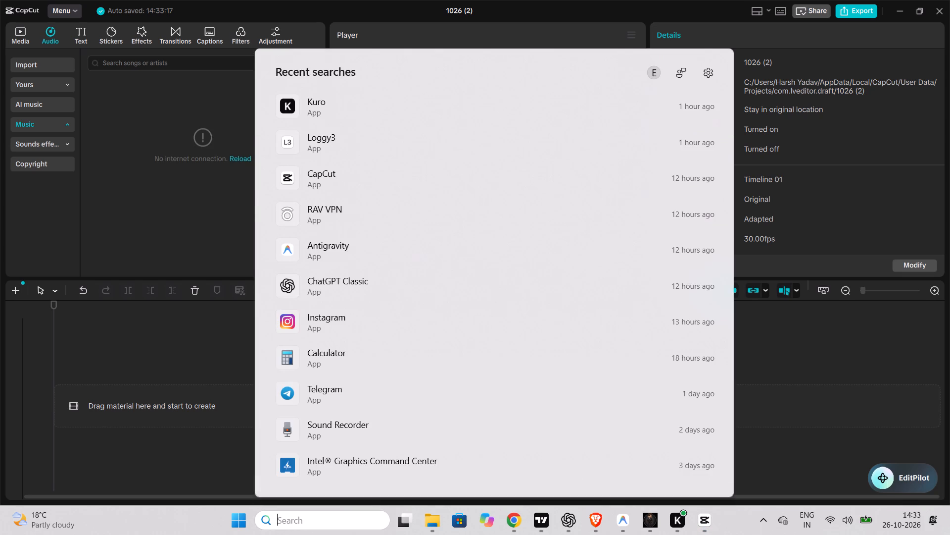
{"action": "type", "text": "VPN"}
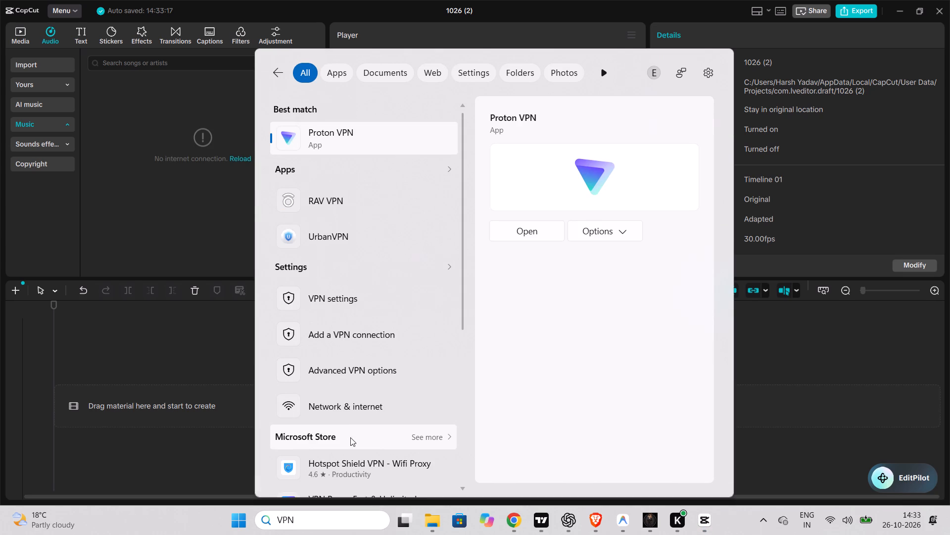
{"action": "key", "text": "BackSpace"}
{"action": "key", "text": "BackSpace"}
{"action": "key", "text": "BackSpace"}
{"action": "key", "text": "BackSpace"}
{"action": "key", "text": "BackSpace"}
{"action": "key", "text": "BackSpace"}
{"action": "key", "text": "BackSpace"}
{"action": "key", "text": "BackSpace"}
{"action": "key", "text": "BackSpace"}
{"action": "key", "text": "BackSpace"}
{"action": "key", "text": "BackSpace"}
{"action": "key", "text": "BackSpace"}
{"action": "type", "text": "URB"}
{"action": "key", "text": "Return"}
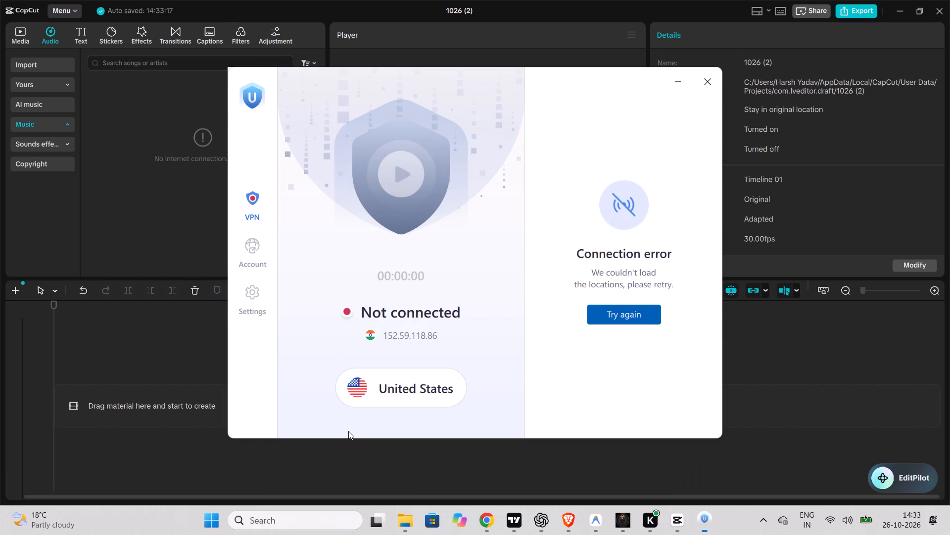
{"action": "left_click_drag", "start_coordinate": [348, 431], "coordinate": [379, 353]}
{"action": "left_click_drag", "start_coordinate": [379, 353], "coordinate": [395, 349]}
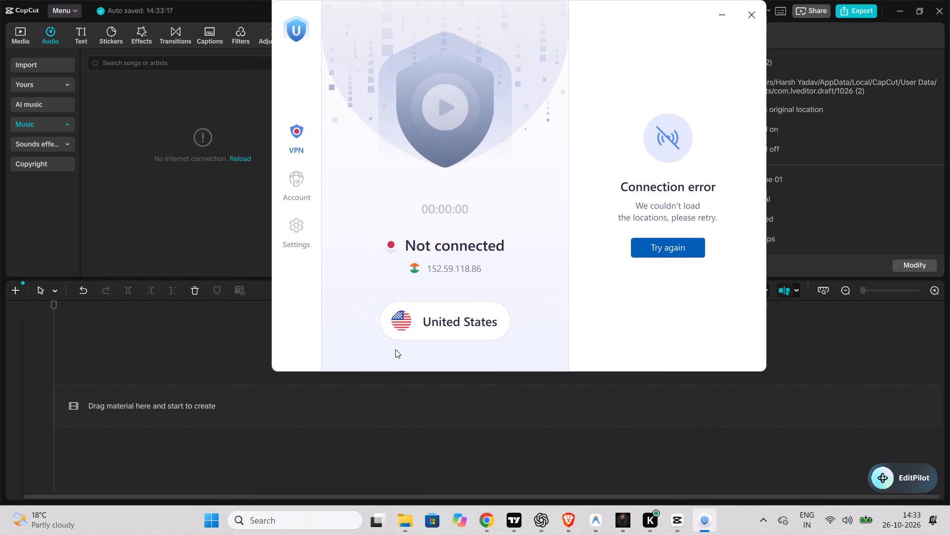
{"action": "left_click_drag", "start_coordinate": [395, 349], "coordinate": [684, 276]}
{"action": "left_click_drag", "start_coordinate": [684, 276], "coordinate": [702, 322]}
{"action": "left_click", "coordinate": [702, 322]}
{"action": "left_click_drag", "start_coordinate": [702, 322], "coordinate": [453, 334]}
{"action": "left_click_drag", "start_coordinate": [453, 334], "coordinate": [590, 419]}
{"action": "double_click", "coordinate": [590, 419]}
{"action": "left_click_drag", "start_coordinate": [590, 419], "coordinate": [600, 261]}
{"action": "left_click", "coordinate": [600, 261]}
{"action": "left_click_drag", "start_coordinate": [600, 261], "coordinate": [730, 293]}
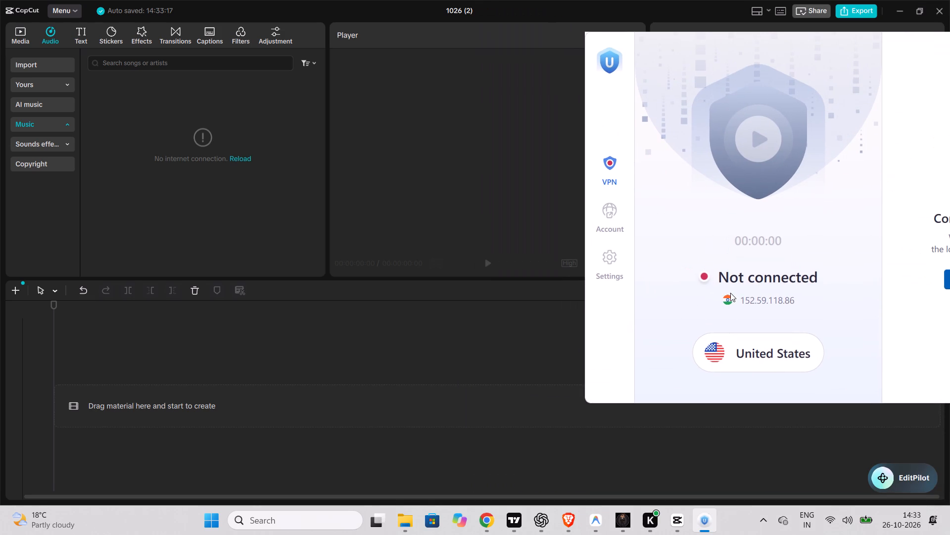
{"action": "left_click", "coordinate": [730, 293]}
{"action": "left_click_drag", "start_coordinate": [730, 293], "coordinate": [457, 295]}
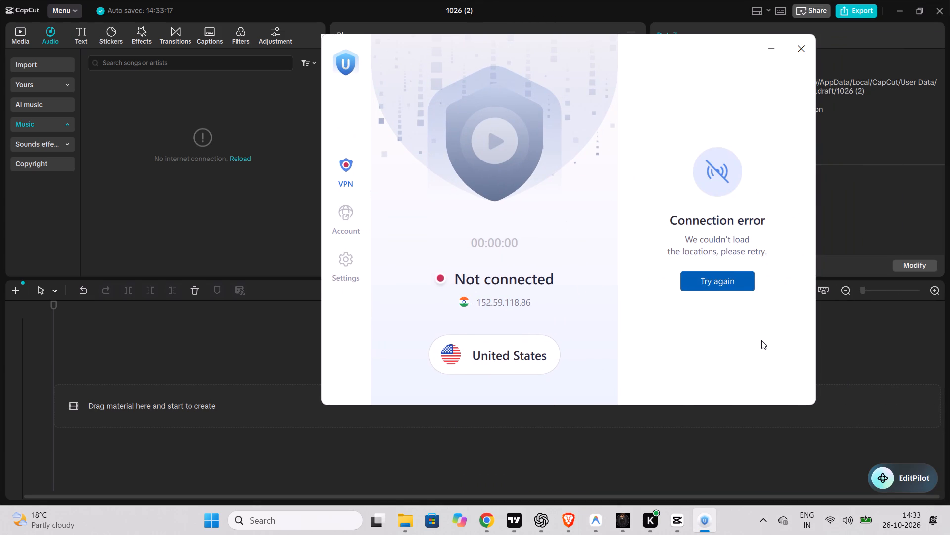
Retry loading the VPN locations, connect to the United States server and minimize UrbanVPN.
{"action": "left_click", "coordinate": [723, 280]}
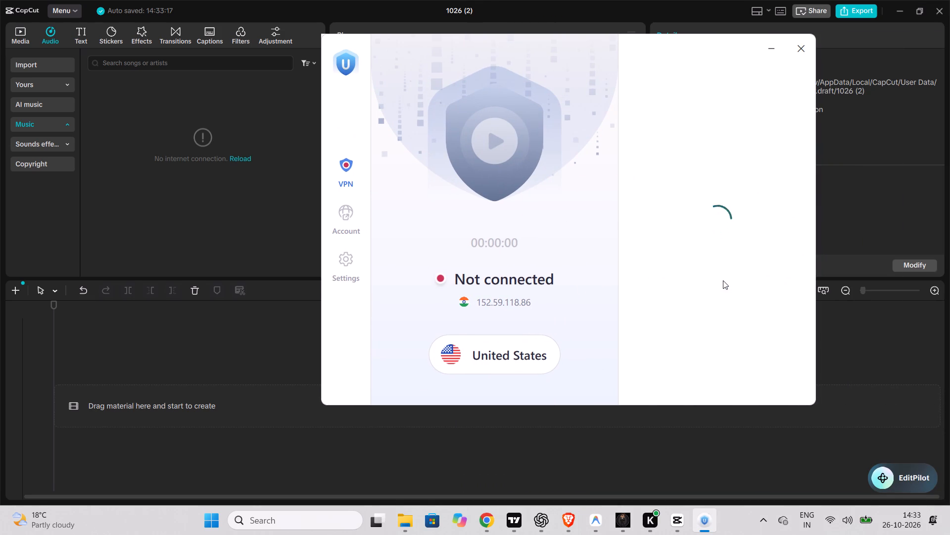
{"action": "left_click", "coordinate": [490, 145]}
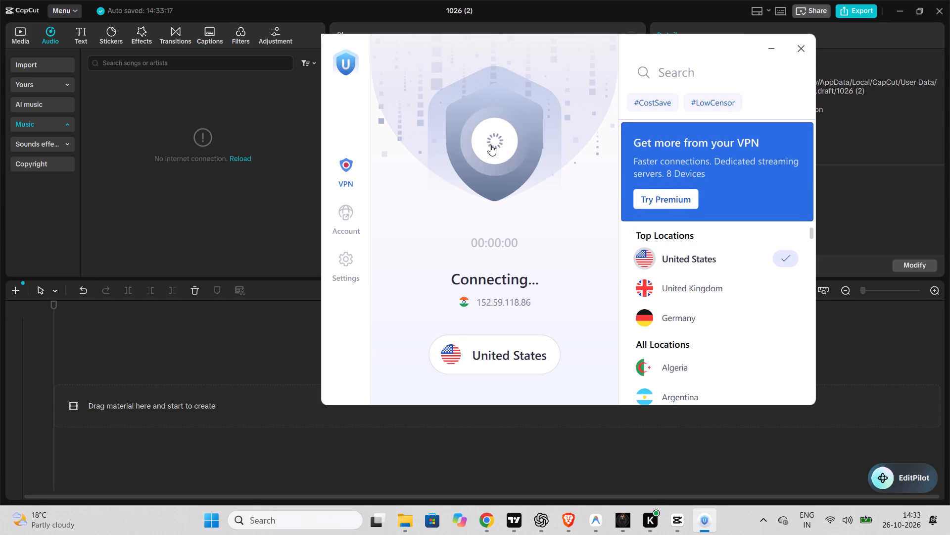
{"action": "left_click", "coordinate": [767, 55]}
Try reloading CapCut's music library with the VPN connected.
{"action": "left_click", "coordinate": [240, 160]}
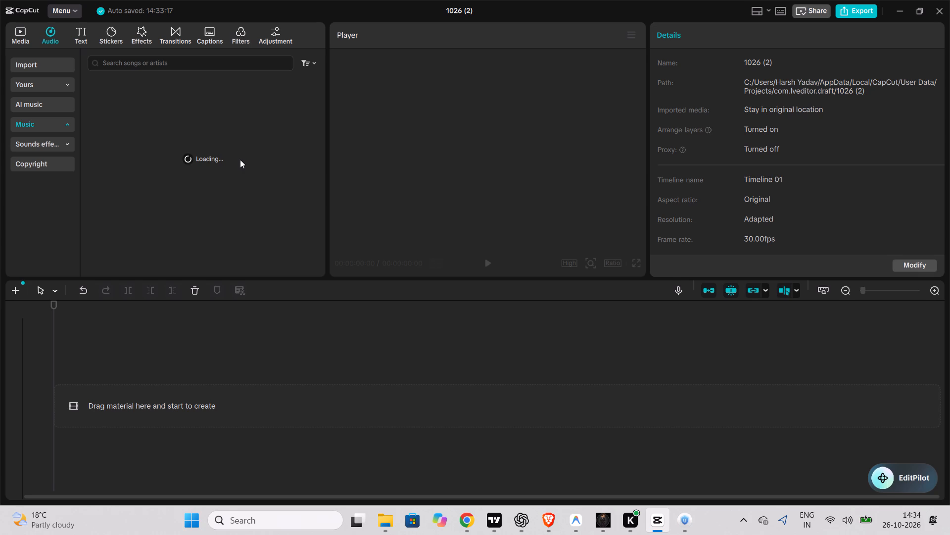
{"action": "left_click", "coordinate": [240, 160]}
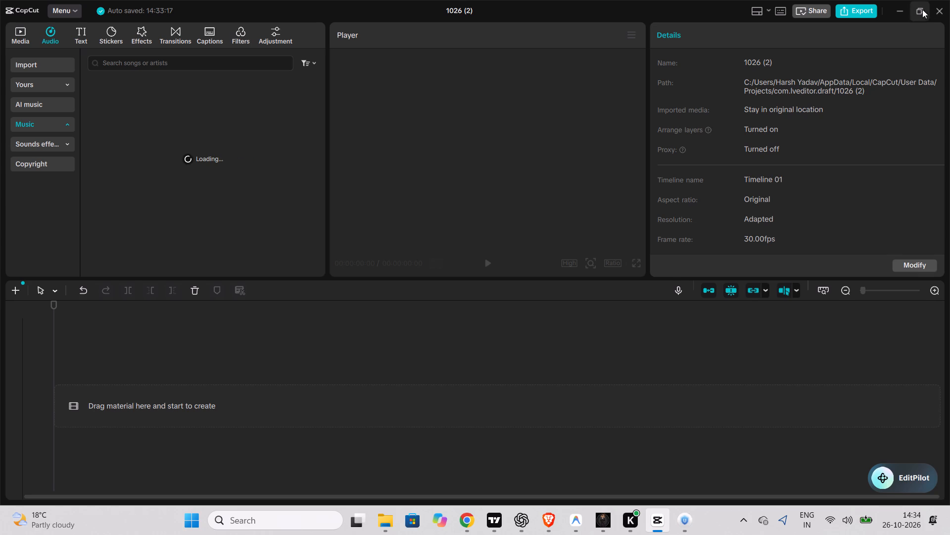
Close the current project and create a new empty one.
{"action": "left_click", "coordinate": [933, 9]}
{"action": "left_click", "coordinate": [494, 68]}
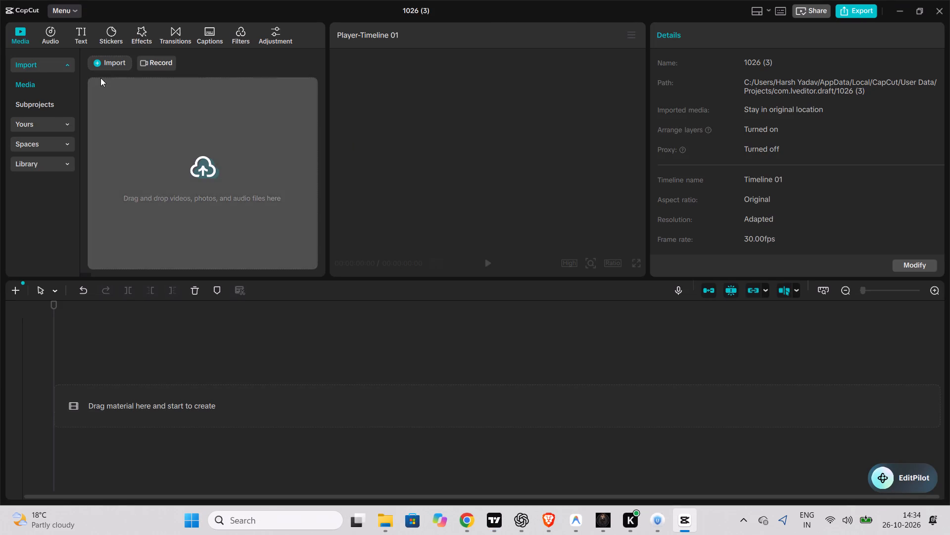
Import the video Titan Slayers 4 from the ROBLOXX CLIP folder into the project's media.
{"action": "left_click", "coordinate": [100, 65]}
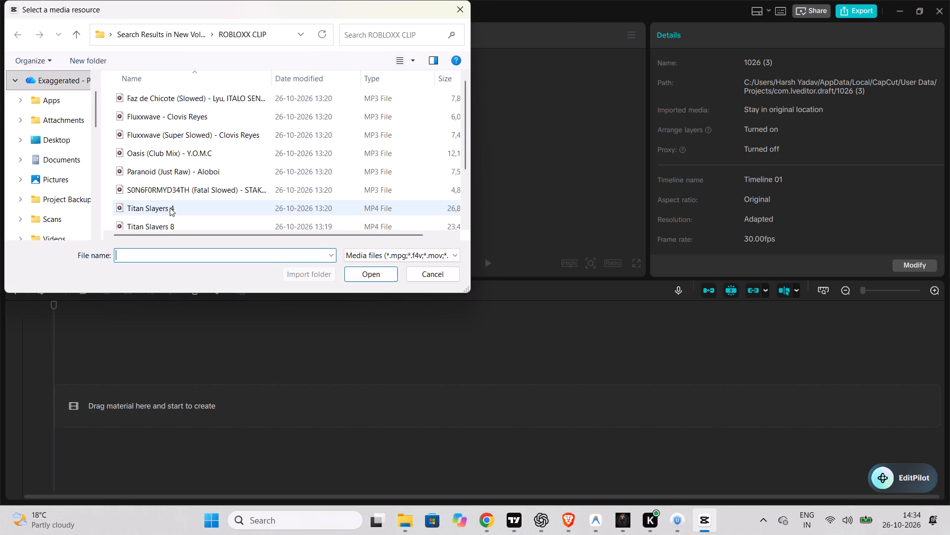
{"action": "left_click", "coordinate": [282, 205]}
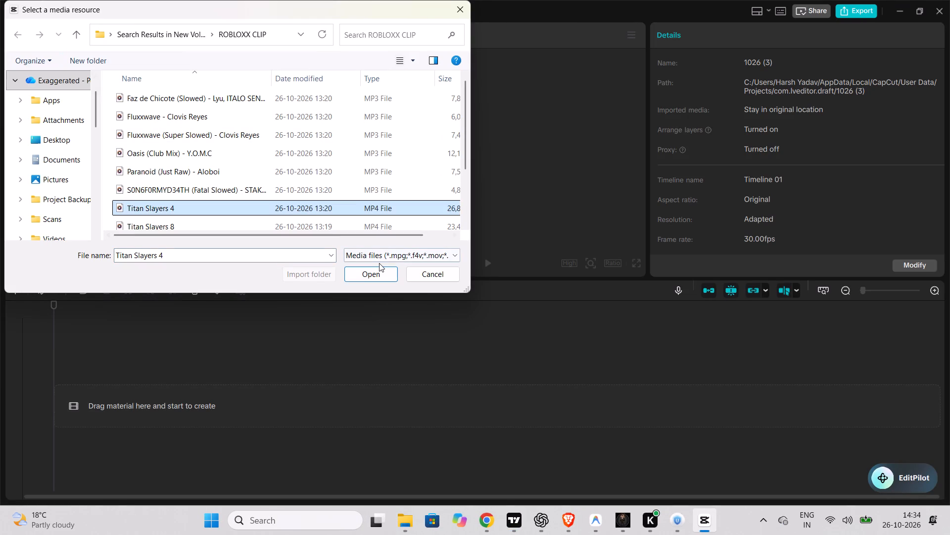
{"action": "left_click", "coordinate": [373, 273]}
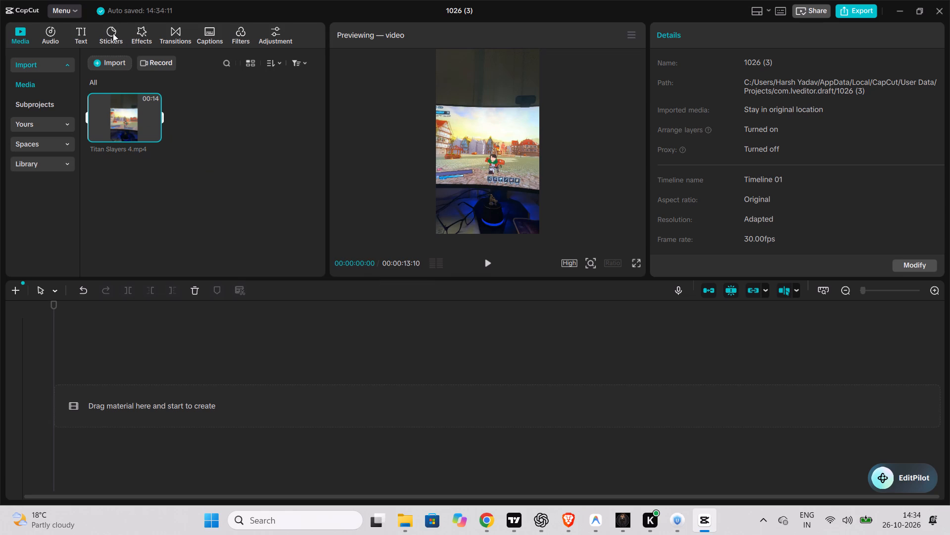
Open the audio music library in the new project and try reloading it.
{"action": "left_click", "coordinate": [45, 30]}
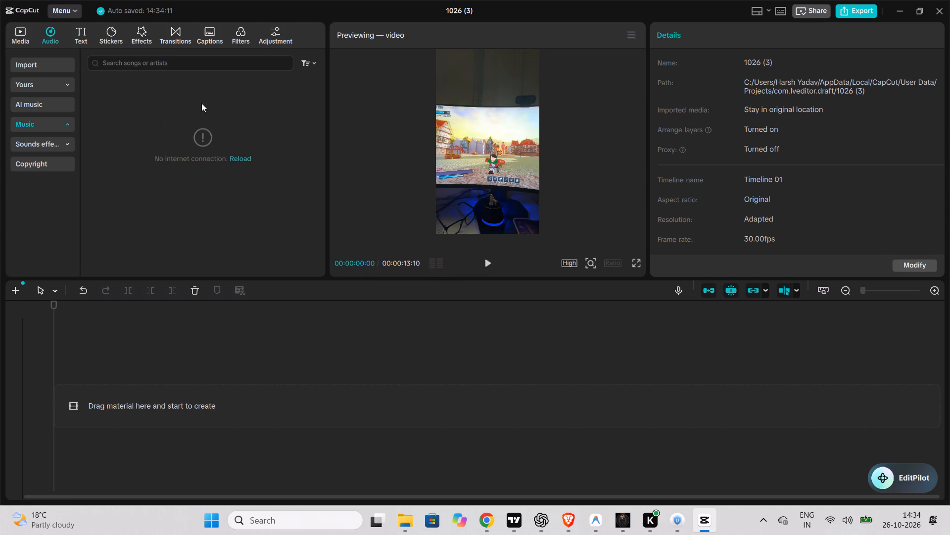
{"action": "left_click", "coordinate": [246, 160]}
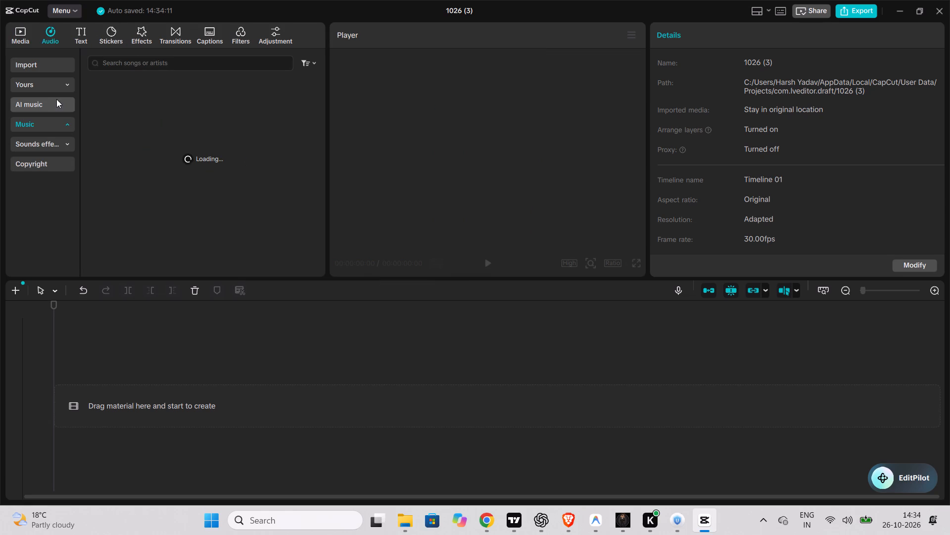
Import the audio file Oasis (Club Mix) - Y.O.M.C from the ROBLOXX CLIP folder.
{"action": "left_click", "coordinate": [46, 61]}
{"action": "left_click", "coordinate": [295, 95]}
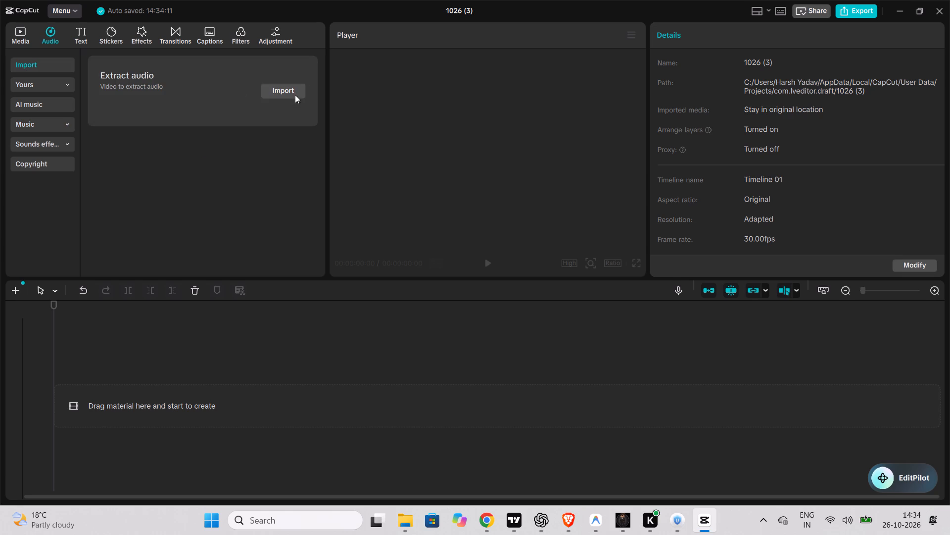
{"action": "left_click", "coordinate": [207, 150]}
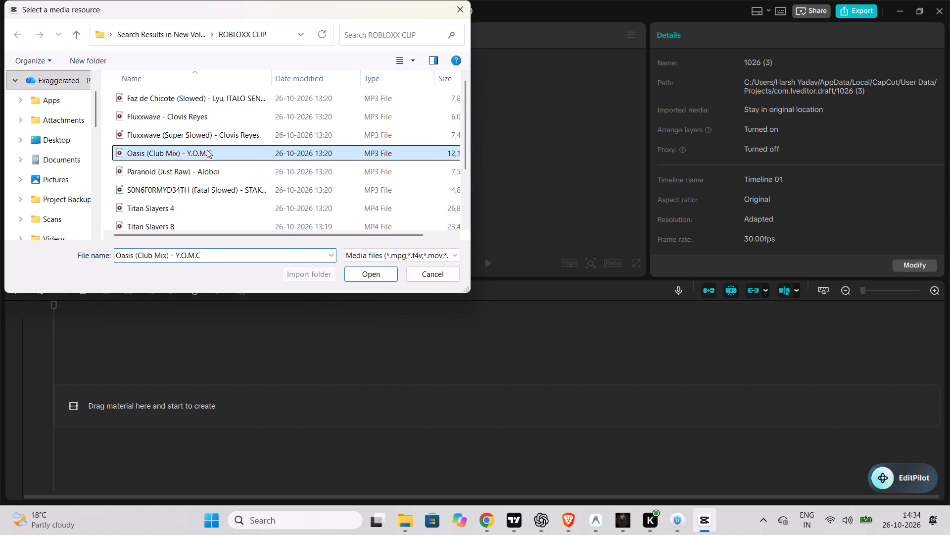
{"action": "left_click", "coordinate": [371, 278]}
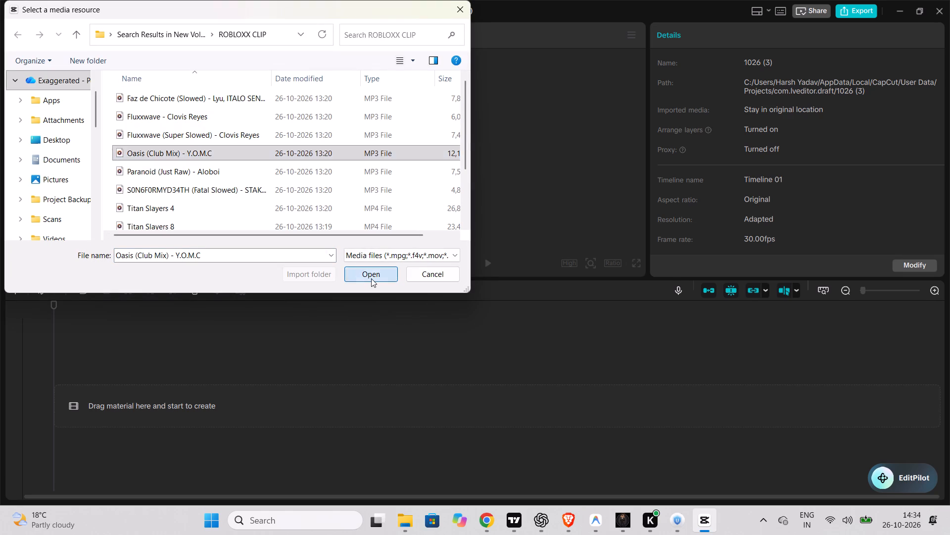
Place the Oasis (Club Mix) track on the timeline, starting at 00:00.
{"action": "left_click", "coordinate": [186, 94]}
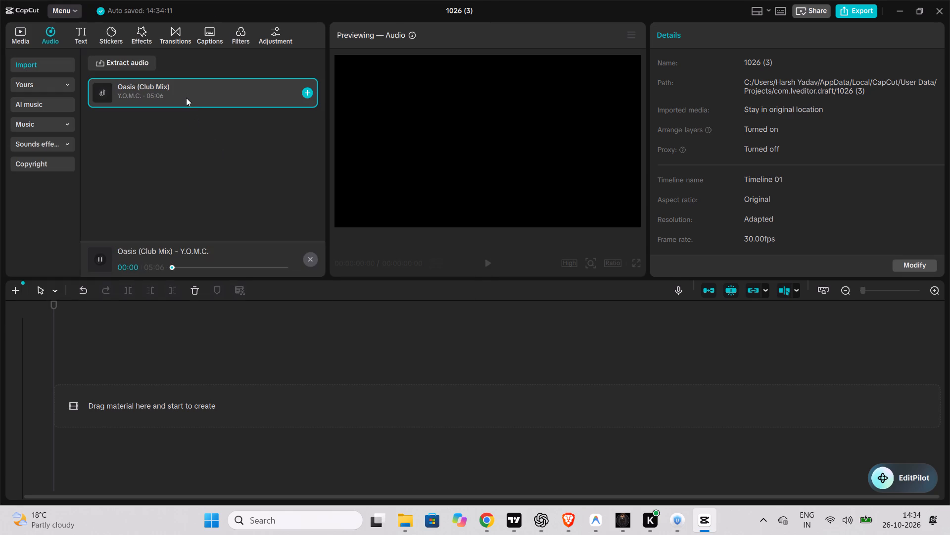
{"action": "left_click_drag", "start_coordinate": [186, 98], "coordinate": [184, 364]}
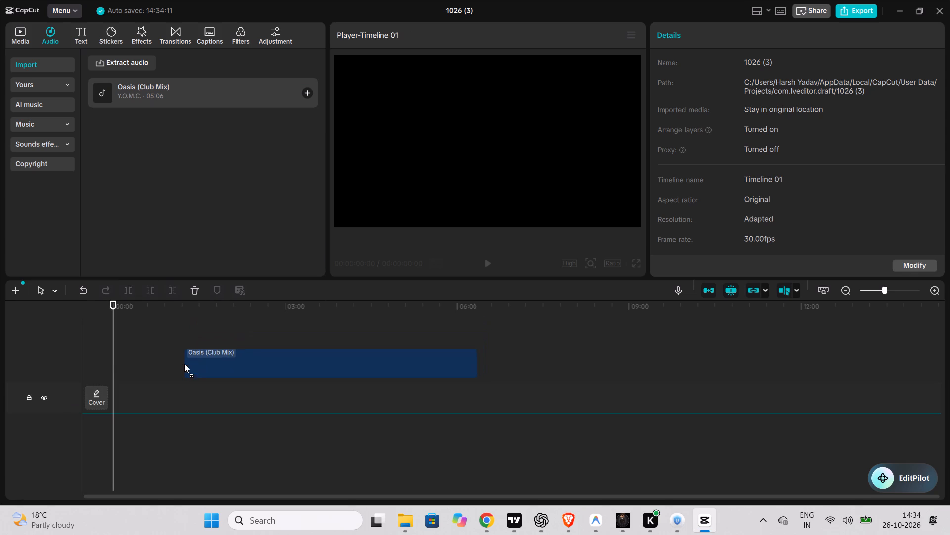
{"action": "left_click_drag", "start_coordinate": [184, 364], "coordinate": [102, 371]}
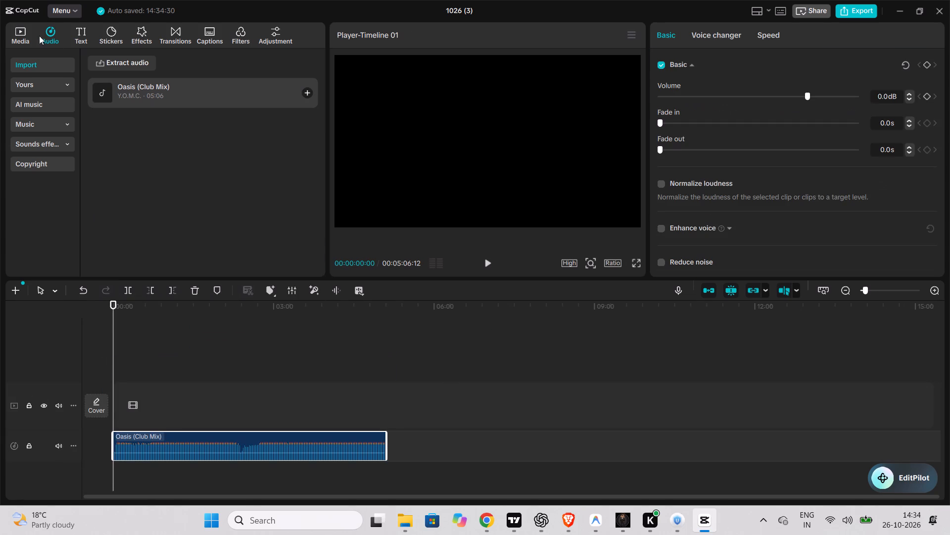
Add the imported Titan Slayers 4.mp4 clip to the start of the main video track, above the music.
{"action": "left_click", "coordinate": [20, 36]}
{"action": "left_click", "coordinate": [156, 129]}
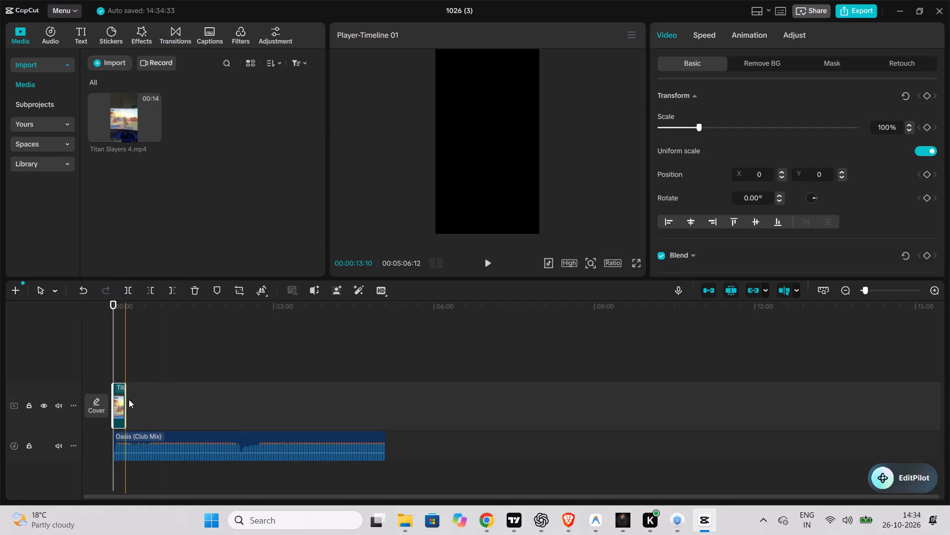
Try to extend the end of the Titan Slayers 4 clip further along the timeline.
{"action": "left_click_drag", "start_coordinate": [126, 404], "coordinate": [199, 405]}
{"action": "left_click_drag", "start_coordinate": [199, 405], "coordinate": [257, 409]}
Play the Titan Slayers 4 clip with the Oasis (Club Mix) music from the start to preview them together.
{"action": "scroll", "coordinate": [257, 409], "scroll_direction": "right", "scroll_amount": 3}
{"action": "scroll", "coordinate": [257, 409], "scroll_direction": "up", "scroll_amount": 2}
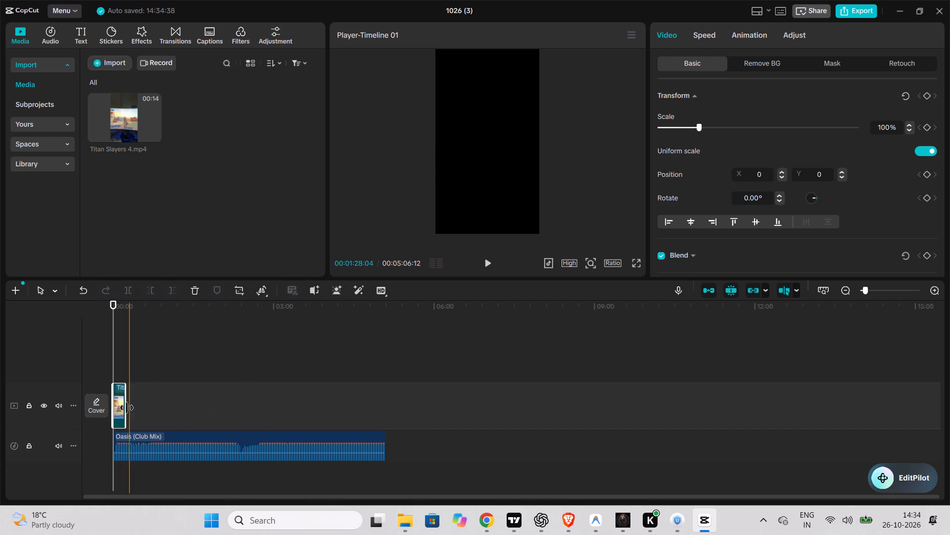
{"action": "scroll", "coordinate": [116, 407], "scroll_direction": "up", "scroll_amount": 10, "text": "ctrl"}
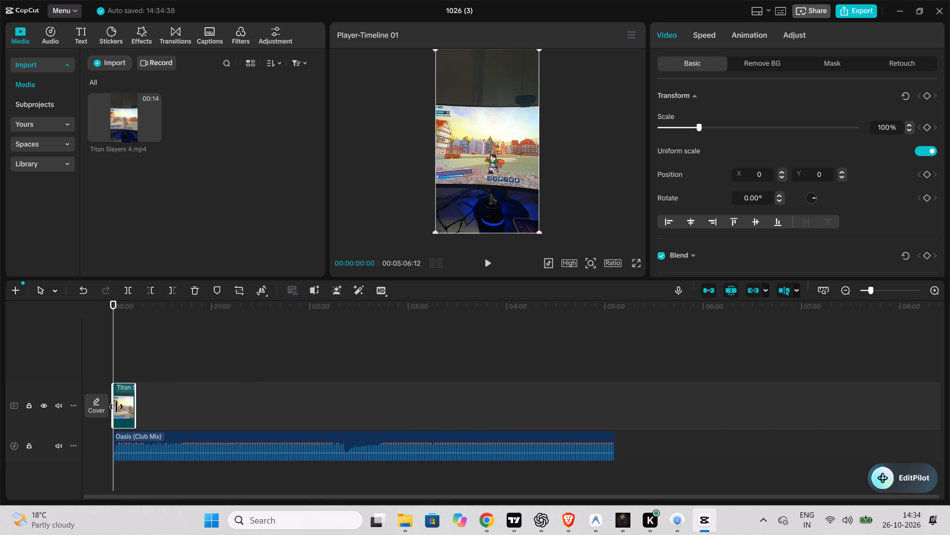
{"action": "scroll", "coordinate": [116, 407], "scroll_direction": "up", "scroll_amount": 18, "text": "ctrl"}
{"action": "left_click", "coordinate": [490, 256]}
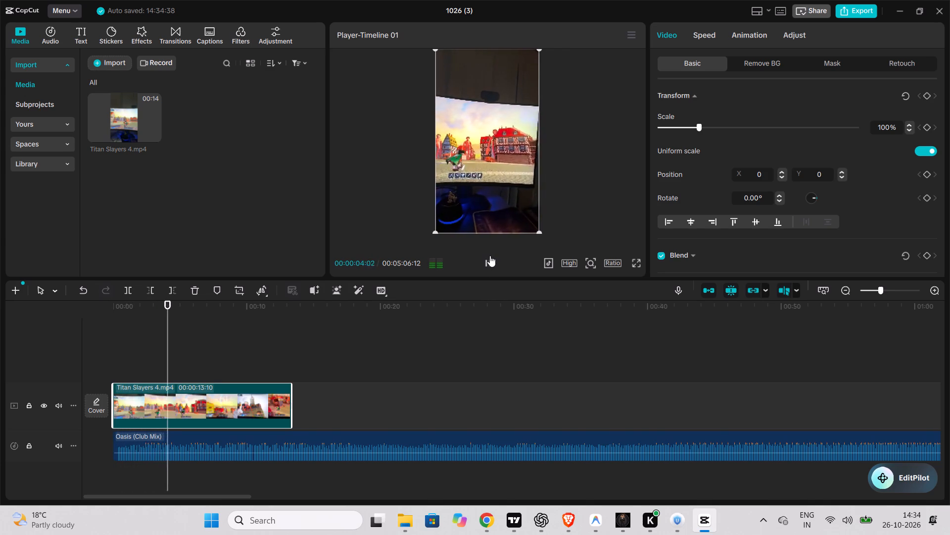
Sample the Oasis (Club Mix) track at successive points along the timeline to find a suitable section for the video.
{"action": "left_click", "coordinate": [414, 342]}
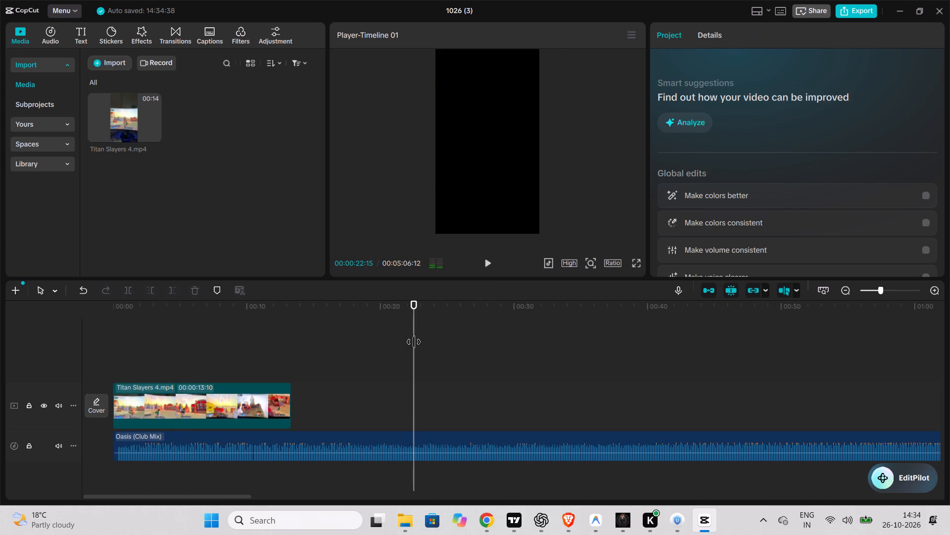
{"action": "left_click", "coordinate": [487, 262]}
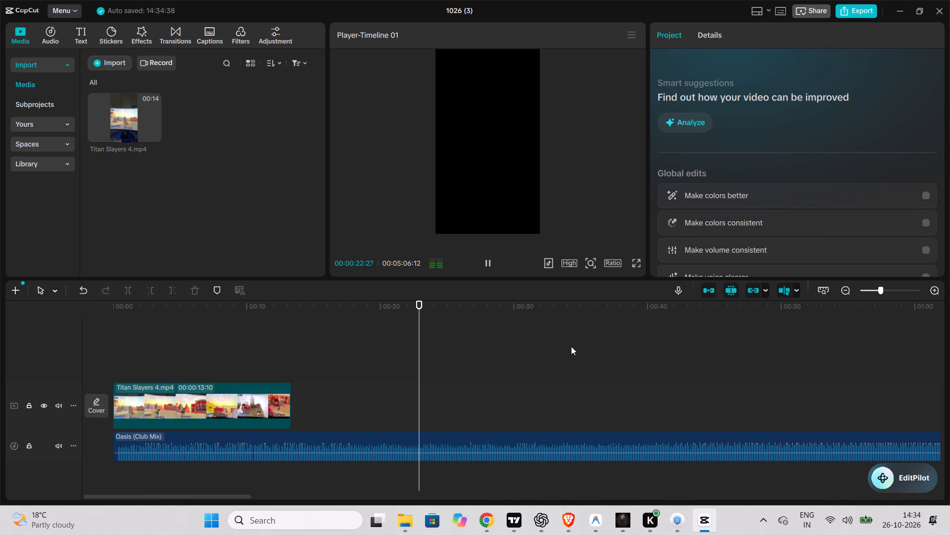
{"action": "scroll", "coordinate": [571, 346], "scroll_direction": "left", "scroll_amount": 3}
{"action": "left_click", "coordinate": [398, 338]}
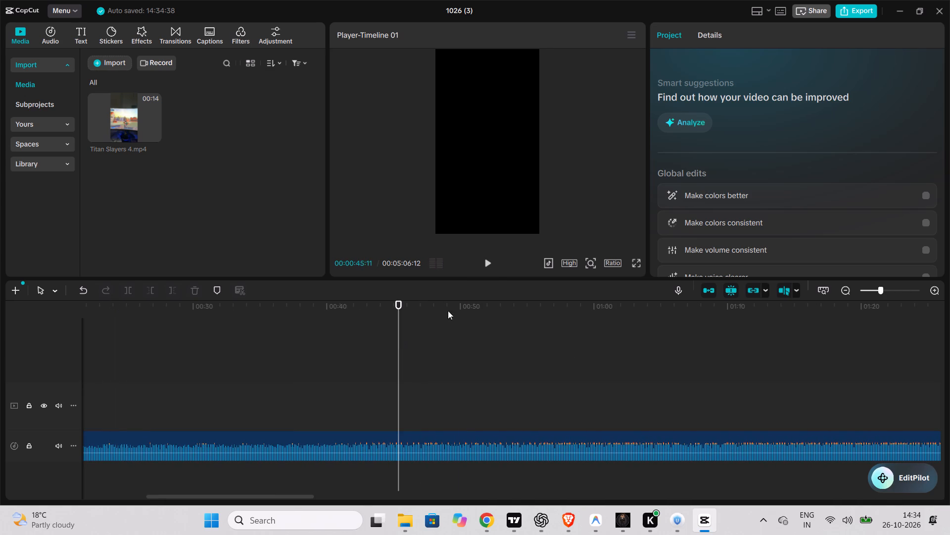
{"action": "key", "text": "space"}
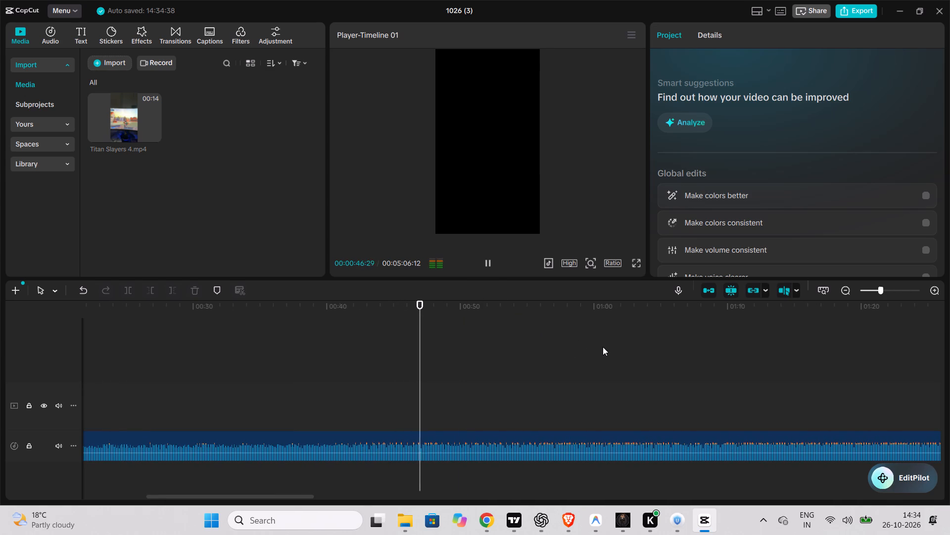
{"action": "left_click", "coordinate": [651, 335]}
{"action": "key", "text": "space"}
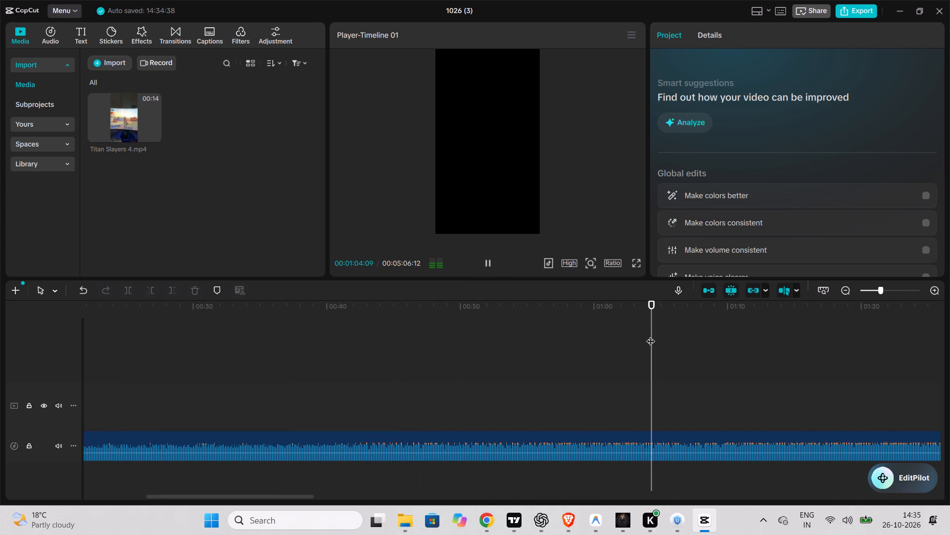
{"action": "scroll", "coordinate": [651, 335], "scroll_direction": "left", "scroll_amount": 3}
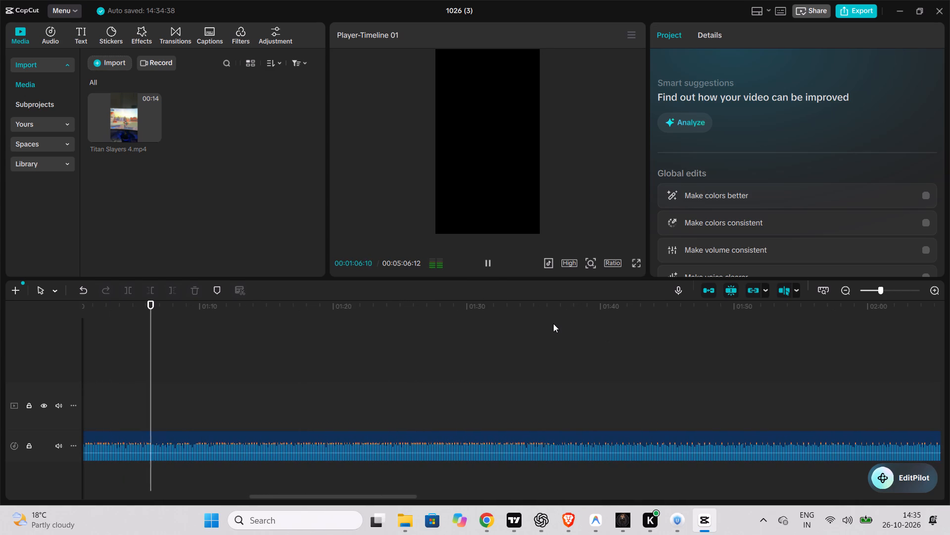
{"action": "key", "text": "space"}
{"action": "left_click", "coordinate": [553, 323]}
{"action": "left_click", "coordinate": [553, 323]}
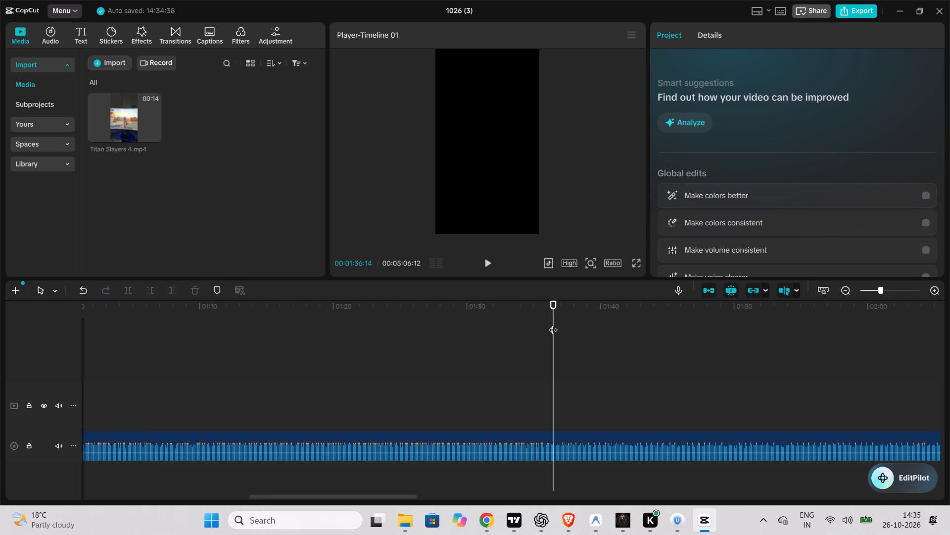
{"action": "key", "text": "space"}
{"action": "scroll", "coordinate": [657, 337], "scroll_direction": "left", "scroll_amount": 1}
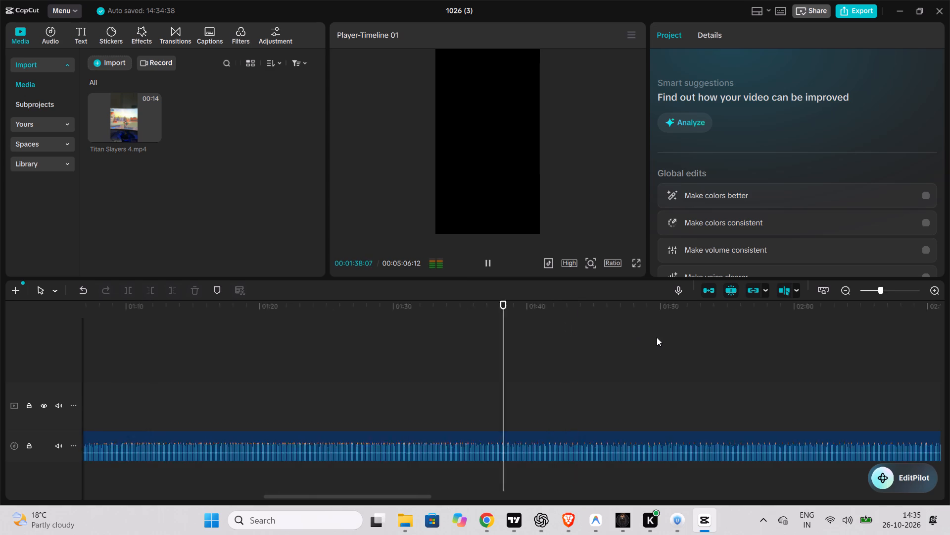
{"action": "scroll", "coordinate": [657, 337], "scroll_direction": "left", "scroll_amount": 2}
{"action": "key", "text": "space"}
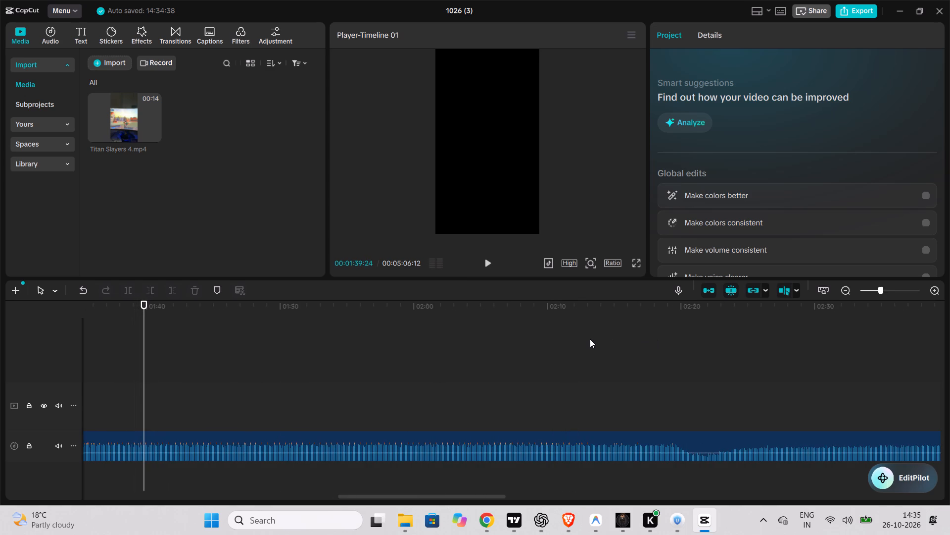
{"action": "left_click", "coordinate": [590, 339]}
{"action": "key", "text": "space"}
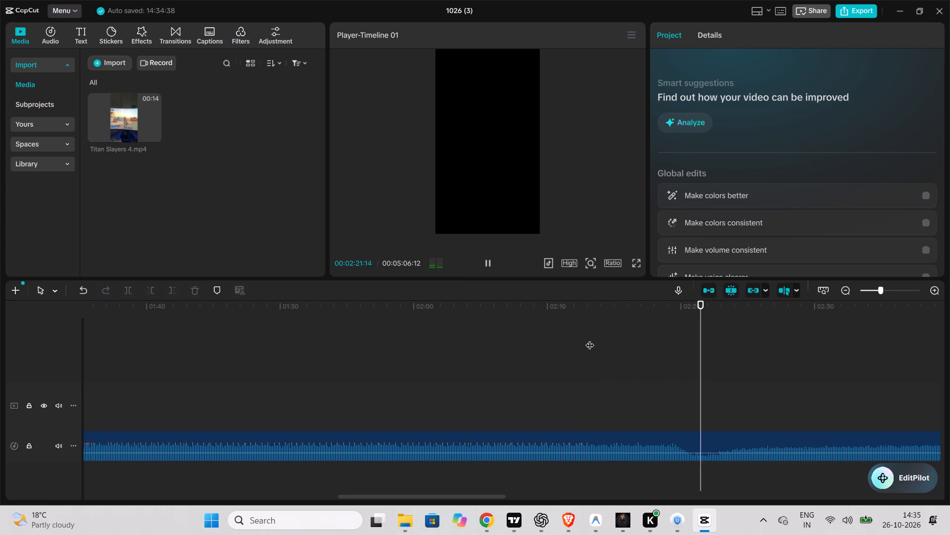
{"action": "scroll", "coordinate": [590, 339], "scroll_direction": "left", "scroll_amount": 2}
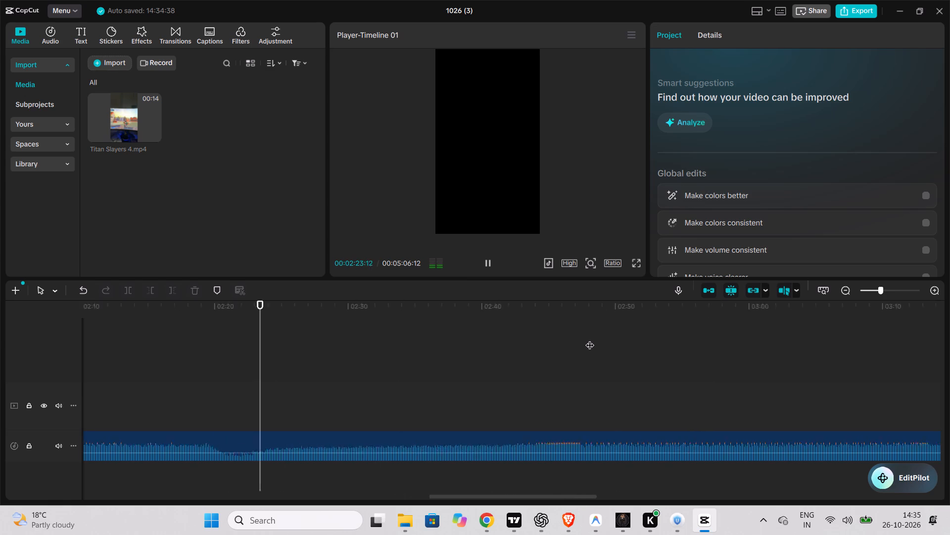
{"action": "scroll", "coordinate": [590, 339], "scroll_direction": "left", "scroll_amount": 1}
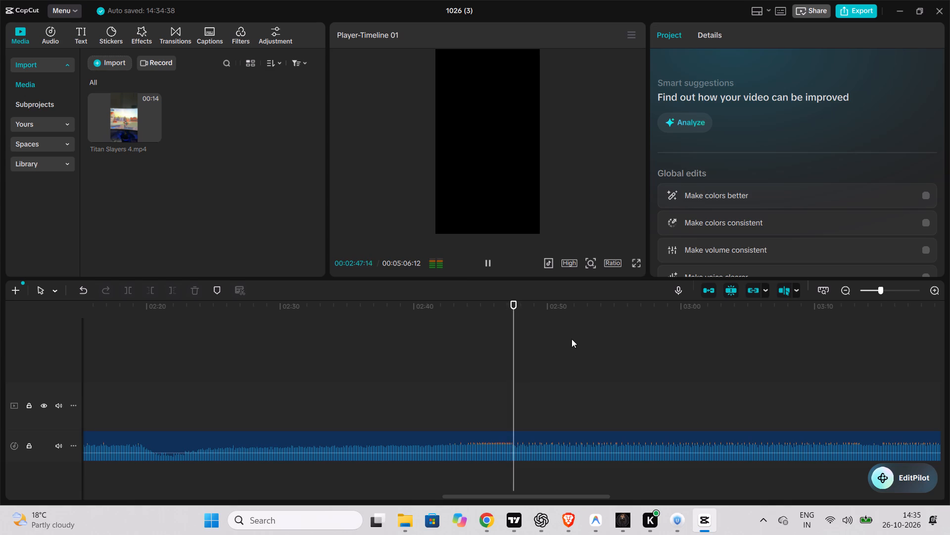
Split the Oasis (Club Mix) track at 00:02:37:10 and delete the part before the cut.
{"action": "left_click_drag", "start_coordinate": [524, 340], "coordinate": [378, 359]}
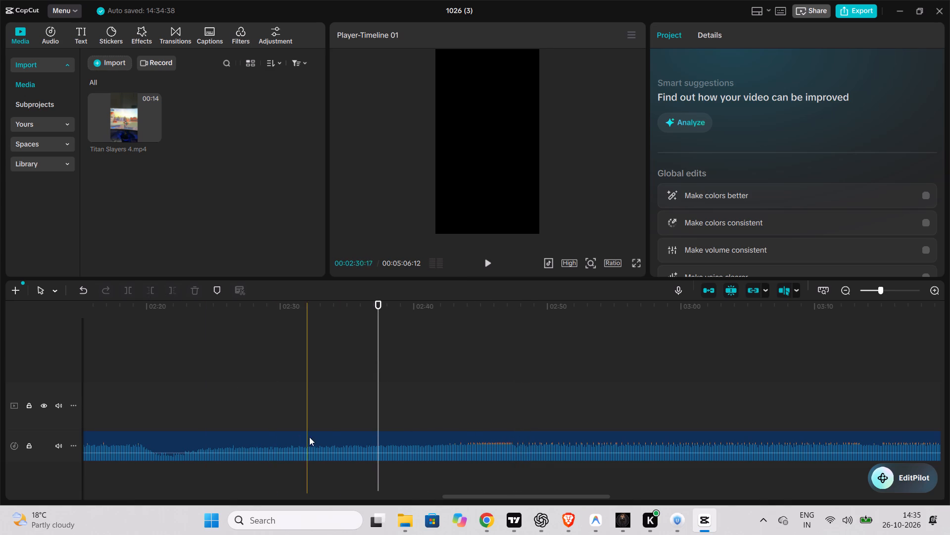
{"action": "left_click", "coordinate": [315, 443]}
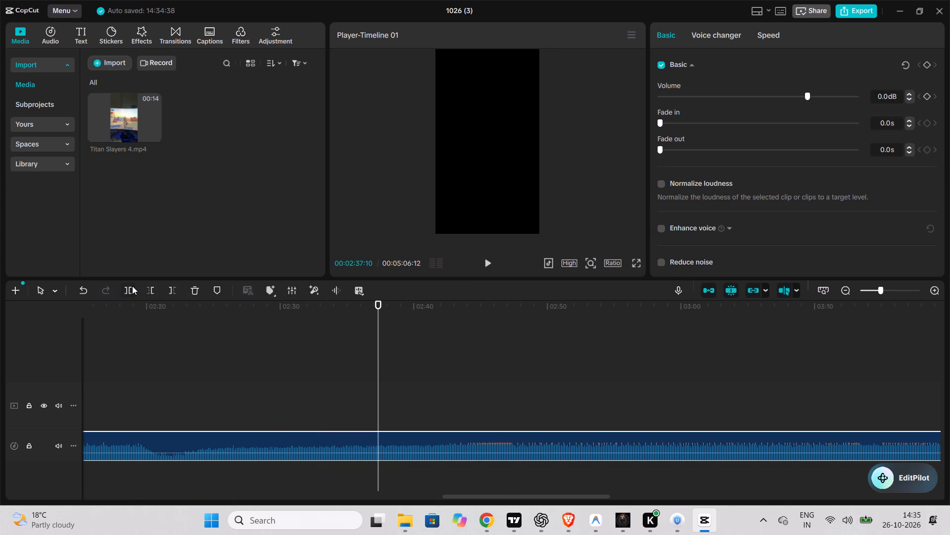
{"action": "left_click", "coordinate": [132, 286]}
{"action": "left_click", "coordinate": [283, 446]}
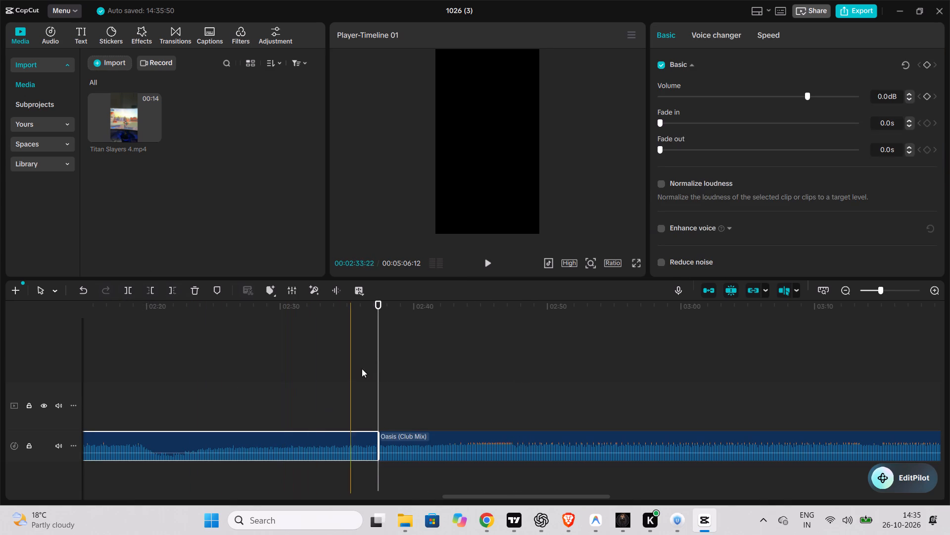
{"action": "left_click", "coordinate": [191, 286]}
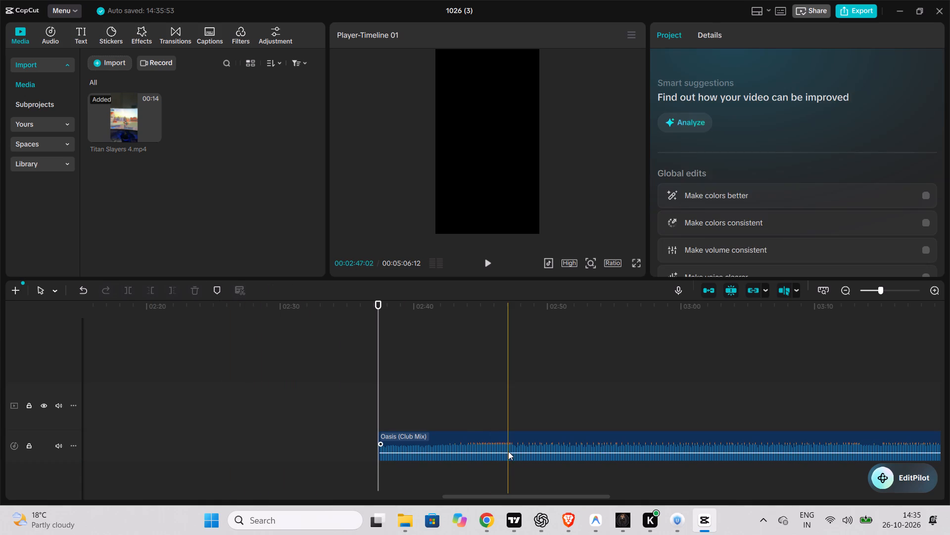
Move the remaining Oasis (Club Mix) segment back to the start of the timeline, under the Titan Slayers 4 clip.
{"action": "left_click_drag", "start_coordinate": [508, 451], "coordinate": [117, 415]}
{"action": "scroll", "coordinate": [272, 397], "scroll_direction": "right", "scroll_amount": 3}
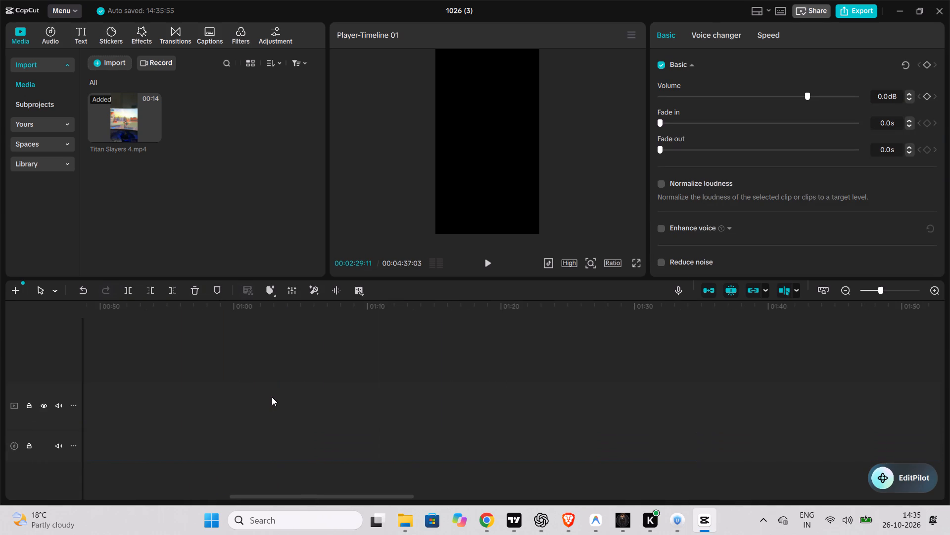
{"action": "scroll", "coordinate": [621, 424], "scroll_direction": "left", "scroll_amount": 2}
{"action": "left_click_drag", "start_coordinate": [621, 446], "coordinate": [284, 445]}
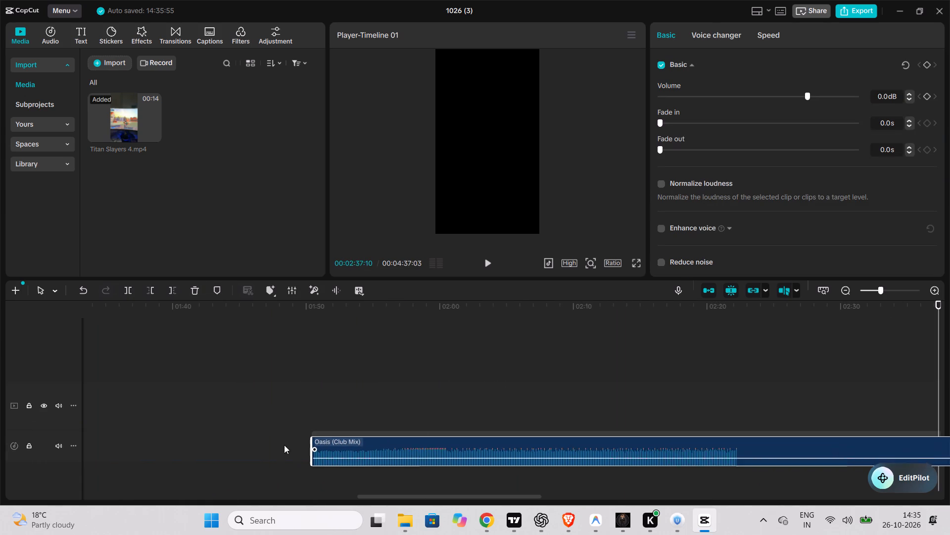
{"action": "left_click_drag", "start_coordinate": [284, 445], "coordinate": [207, 438]}
{"action": "scroll", "coordinate": [401, 376], "scroll_direction": "right", "scroll_amount": 2}
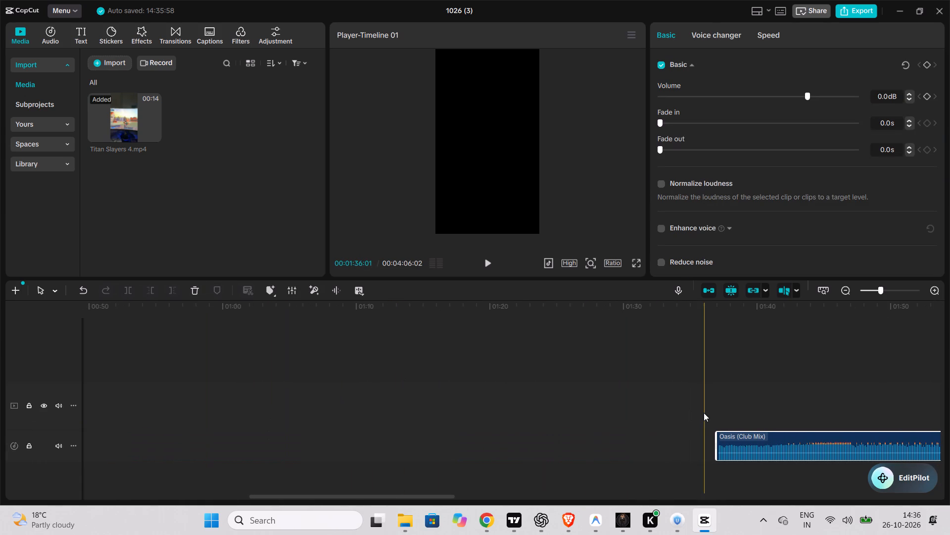
{"action": "left_click_drag", "start_coordinate": [765, 449], "coordinate": [114, 460]}
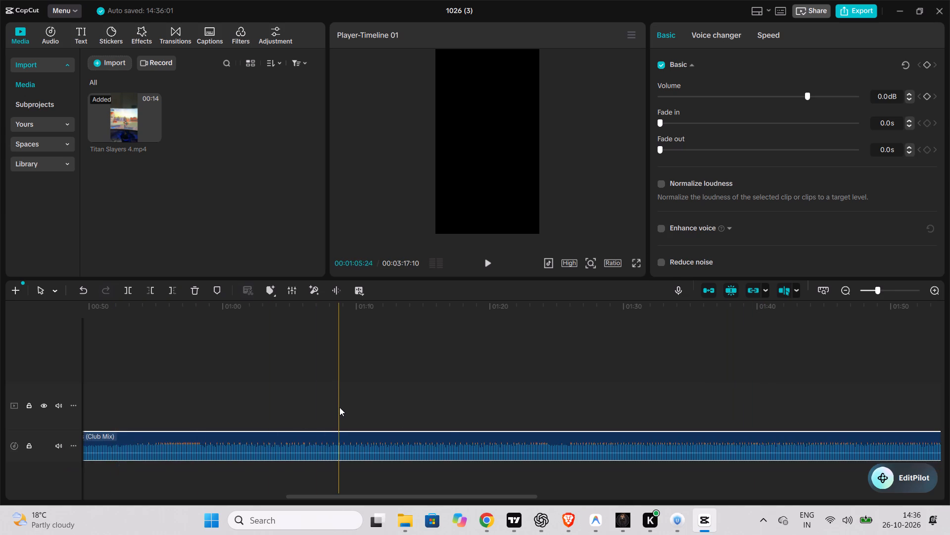
{"action": "scroll", "coordinate": [339, 407], "scroll_direction": "right", "scroll_amount": 2}
{"action": "left_click_drag", "start_coordinate": [800, 450], "coordinate": [105, 445]}
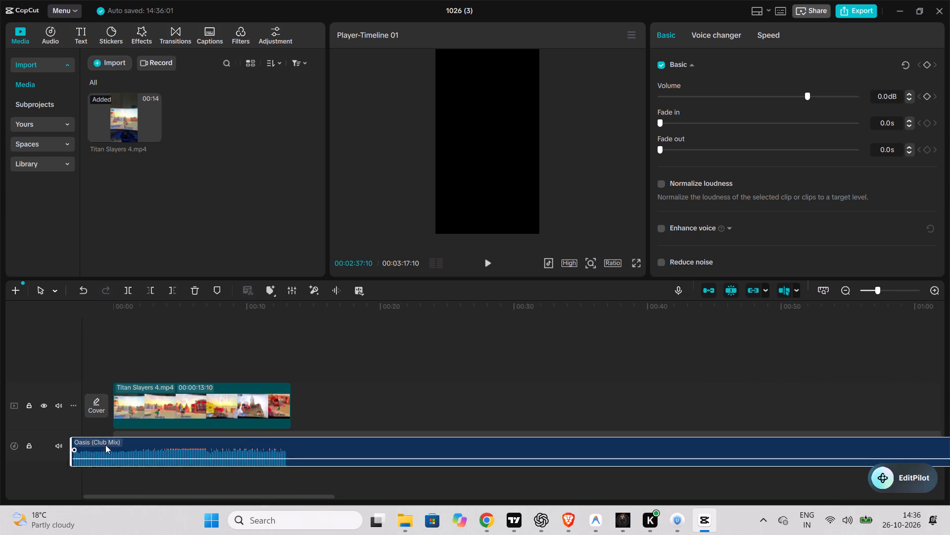
{"action": "left_click_drag", "start_coordinate": [105, 445], "coordinate": [146, 444]}
{"action": "scroll", "coordinate": [162, 381], "scroll_direction": "right", "scroll_amount": 2}
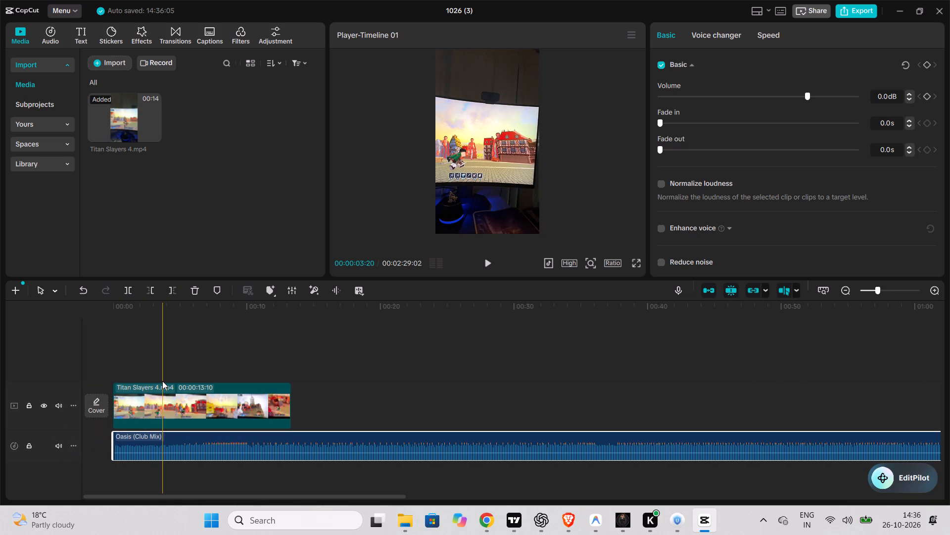
Preview the Titan Slayers 4 clip with the trimmed music from 00:00 in full screen, stopping playback after the clip ends.
{"action": "scroll", "coordinate": [162, 381], "scroll_direction": "up", "scroll_amount": 5, "text": "ctrl"}
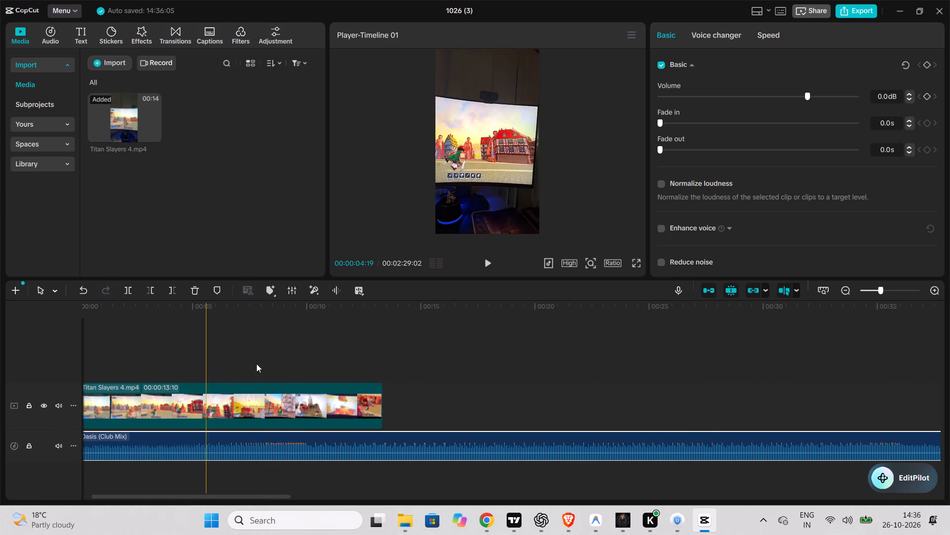
{"action": "scroll", "coordinate": [294, 356], "scroll_direction": "right", "scroll_amount": 3}
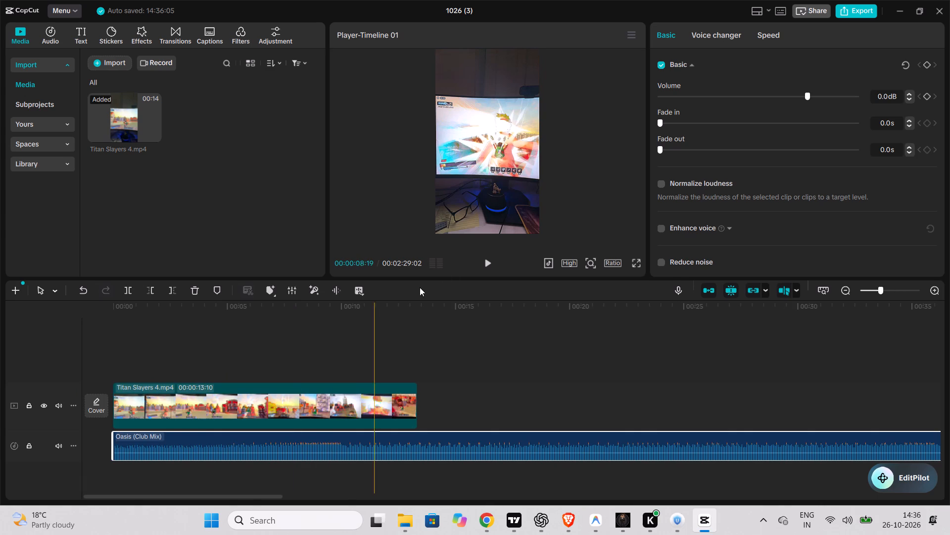
{"action": "left_click", "coordinate": [104, 334]}
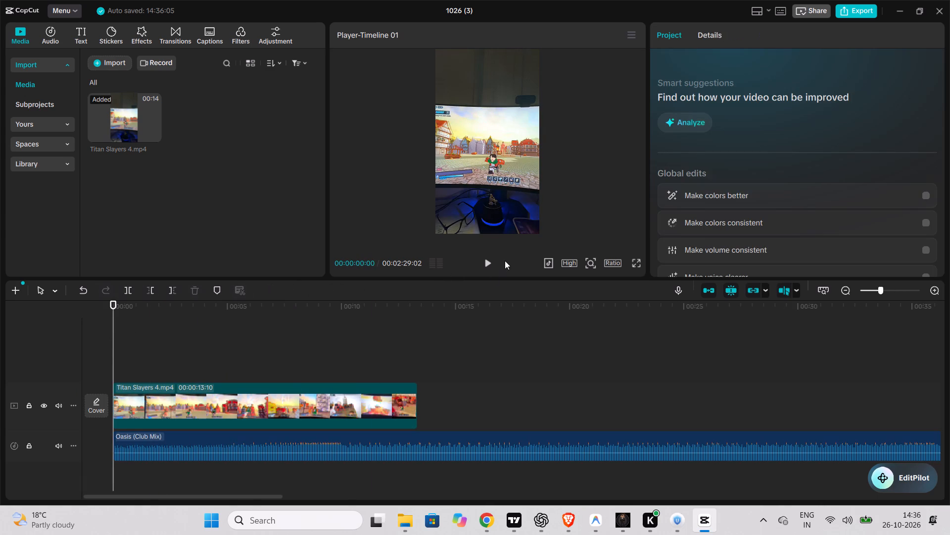
{"action": "left_click", "coordinate": [483, 261]}
{"action": "left_click", "coordinate": [635, 265]}
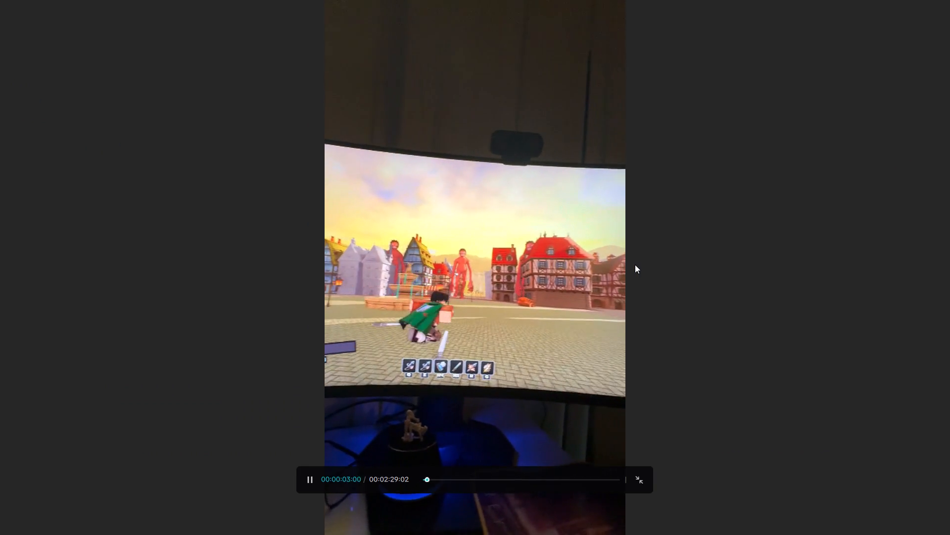
{"action": "key", "text": "Escape"}
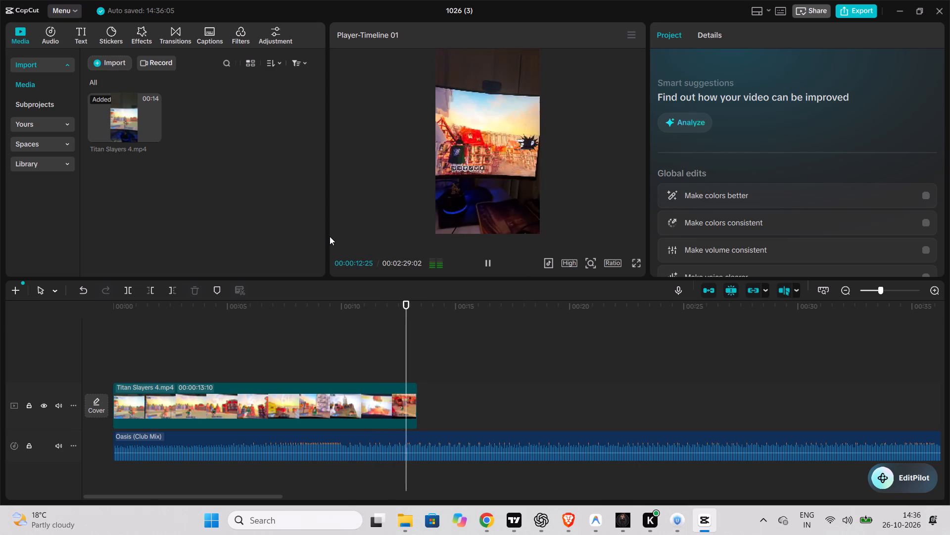
{"action": "left_click", "coordinate": [482, 265]}
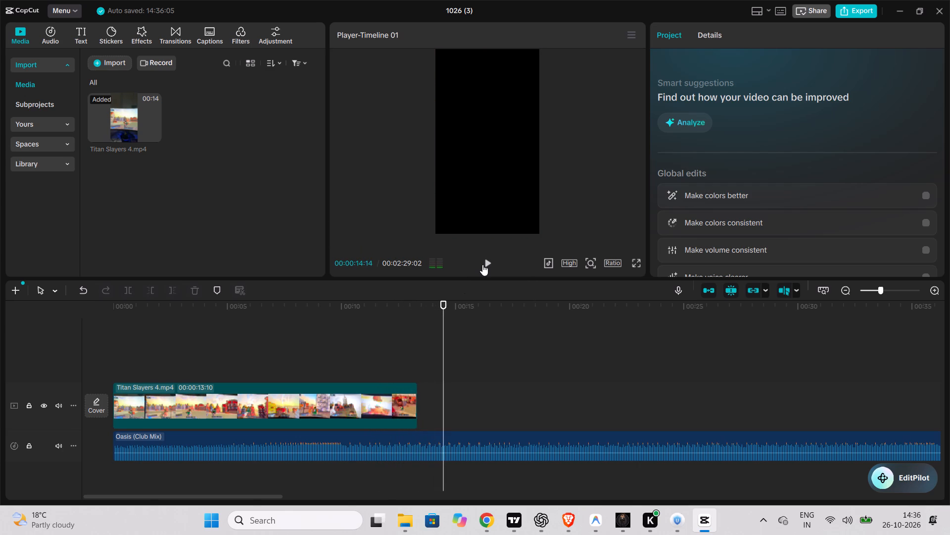
Place the playhead at the end of the Titan Slayers 4 clip and import Titan Slayers 14 from the ROBLOXX CLIP folder.
{"action": "left_click_drag", "start_coordinate": [441, 318], "coordinate": [419, 320]}
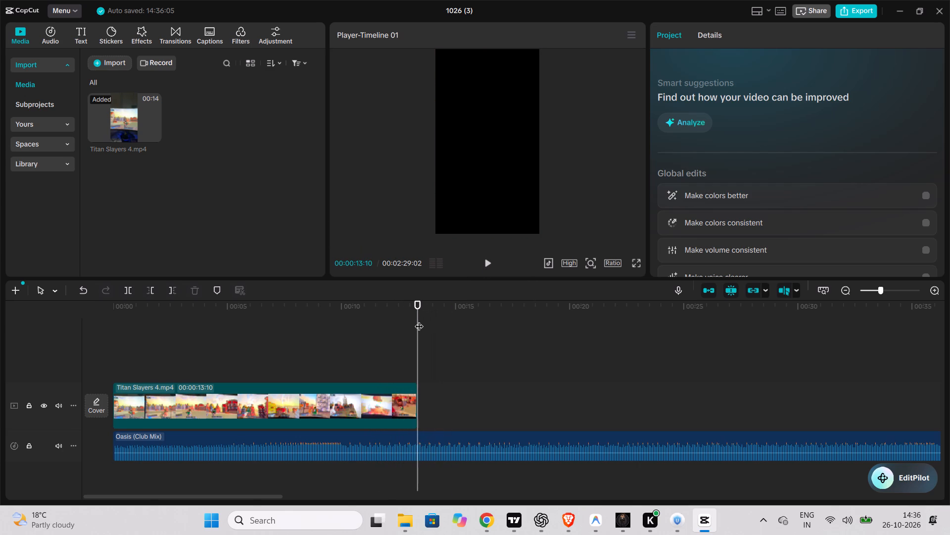
{"action": "left_click", "coordinate": [107, 65]}
{"action": "scroll", "coordinate": [205, 175], "scroll_direction": "down", "scroll_amount": 1}
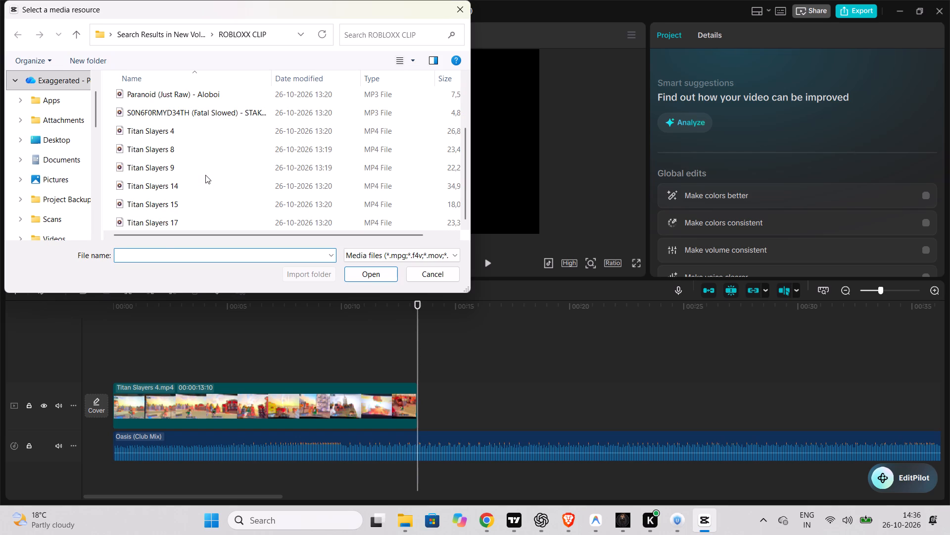
{"action": "left_click", "coordinate": [186, 183]}
{"action": "left_click", "coordinate": [384, 276]}
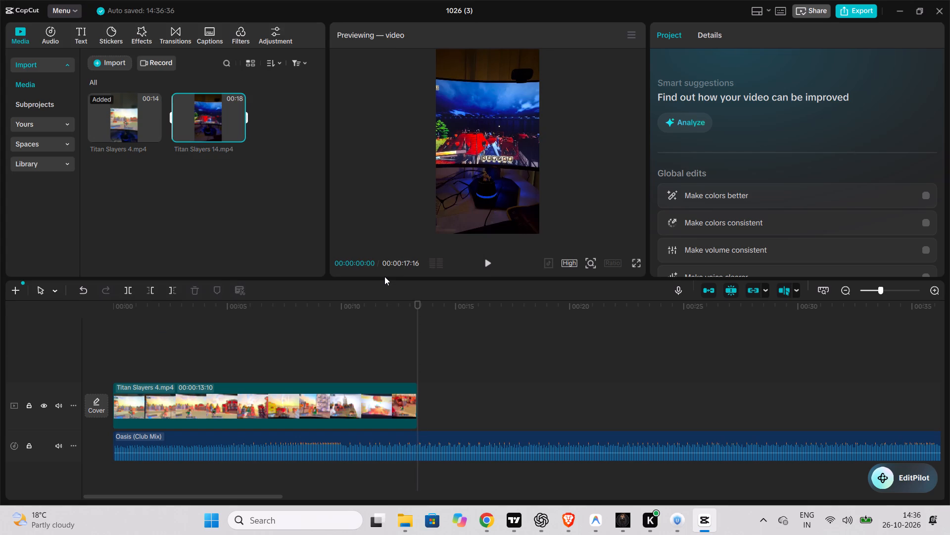
Add Titan Slayers 14.mp4 to the main video track directly after the Titan Slayers 4 clip and dismiss the HDR notice.
{"action": "left_click_drag", "start_coordinate": [205, 115], "coordinate": [416, 358]}
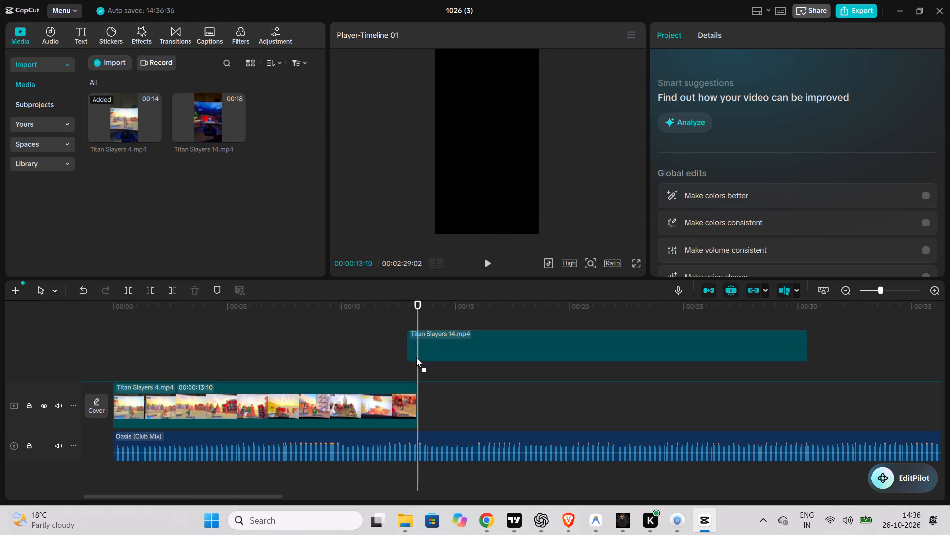
{"action": "left_click_drag", "start_coordinate": [416, 358], "coordinate": [423, 405]}
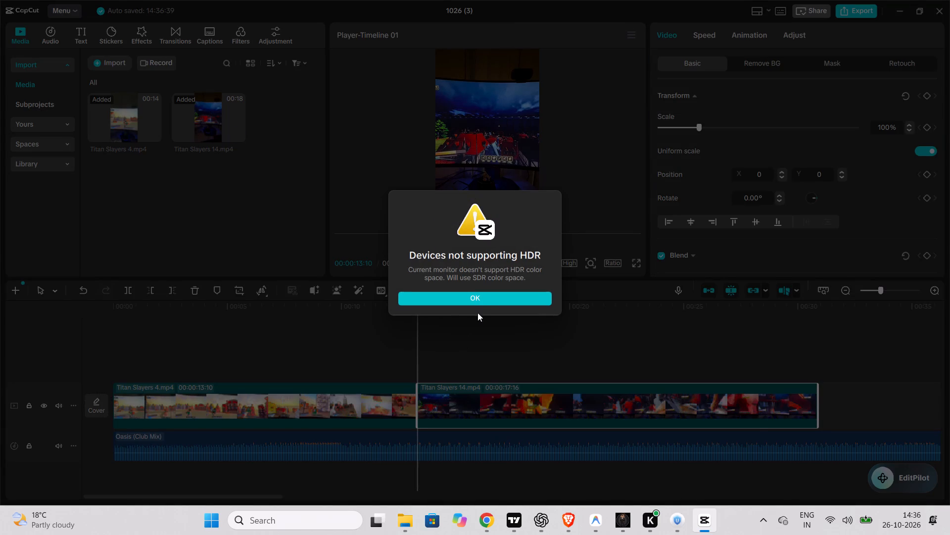
{"action": "left_click", "coordinate": [477, 298]}
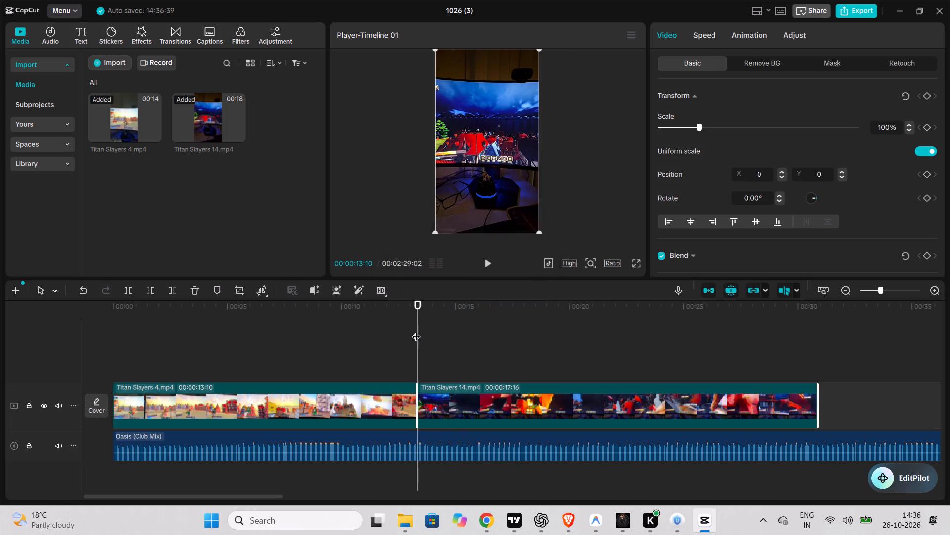
Preview both Titan Slayers clips with the music from the start in full screen, stopping playback at the end of Titan Slayers 14.
{"action": "left_click_drag", "start_coordinate": [416, 330], "coordinate": [240, 333]}
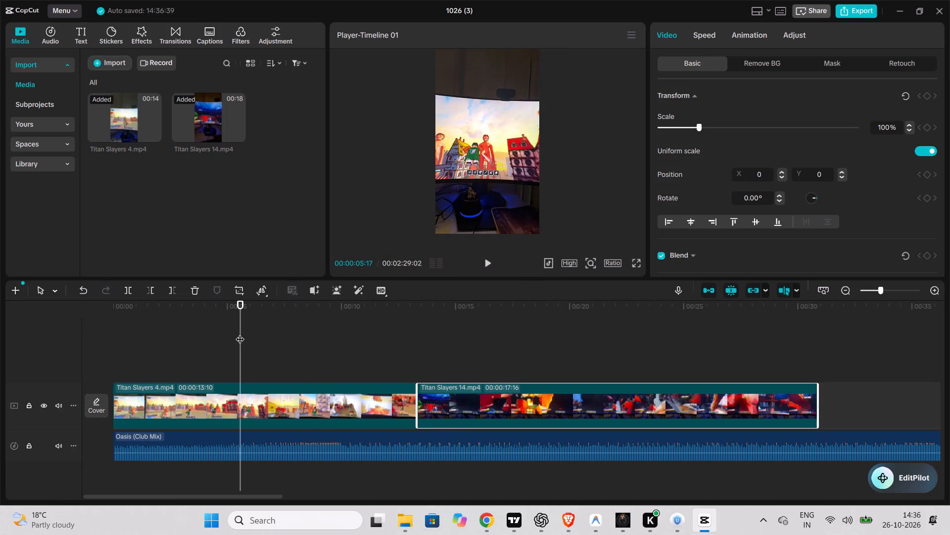
{"action": "left_click", "coordinate": [634, 268]}
{"action": "left_click", "coordinate": [635, 261]}
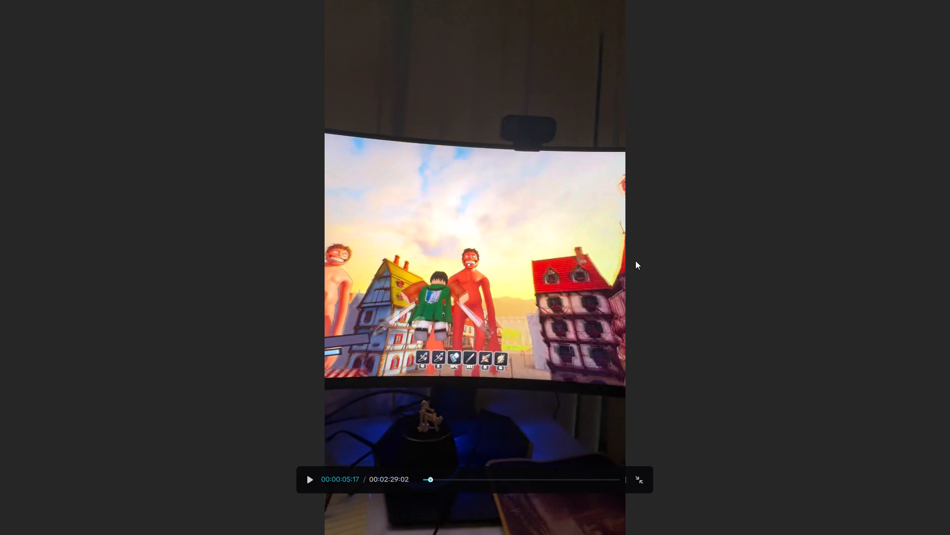
{"action": "left_click_drag", "start_coordinate": [430, 478], "coordinate": [402, 481]}
{"action": "key", "text": "space"}
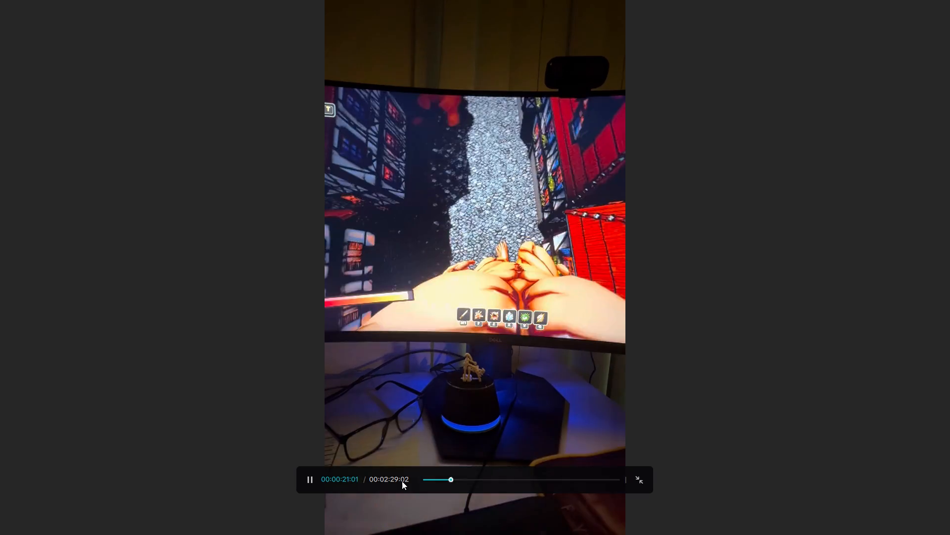
{"action": "key", "text": "Escape"}
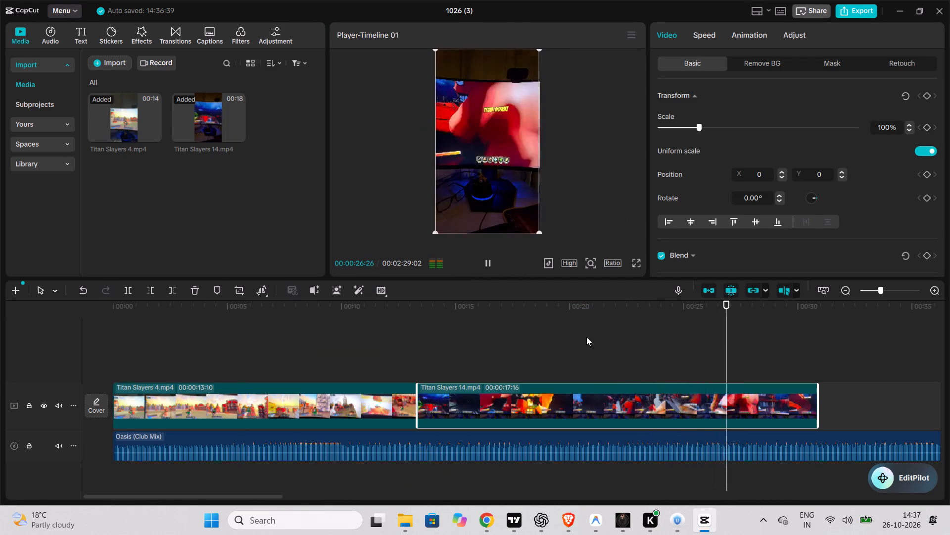
{"action": "left_click", "coordinate": [489, 264]}
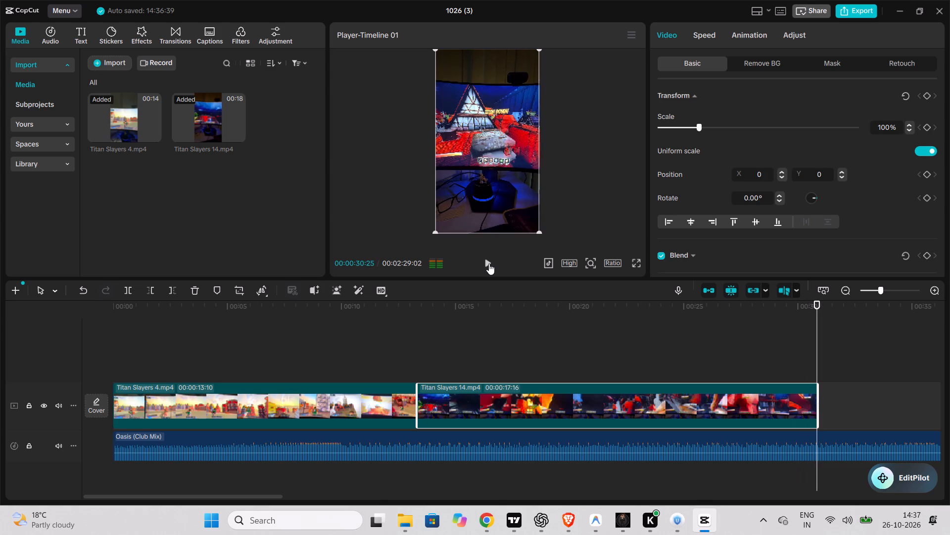
Split the Oasis (Club Mix) track at the end of the Titan Slayers 14 clip and delete the remainder.
{"action": "left_click", "coordinate": [822, 440]}
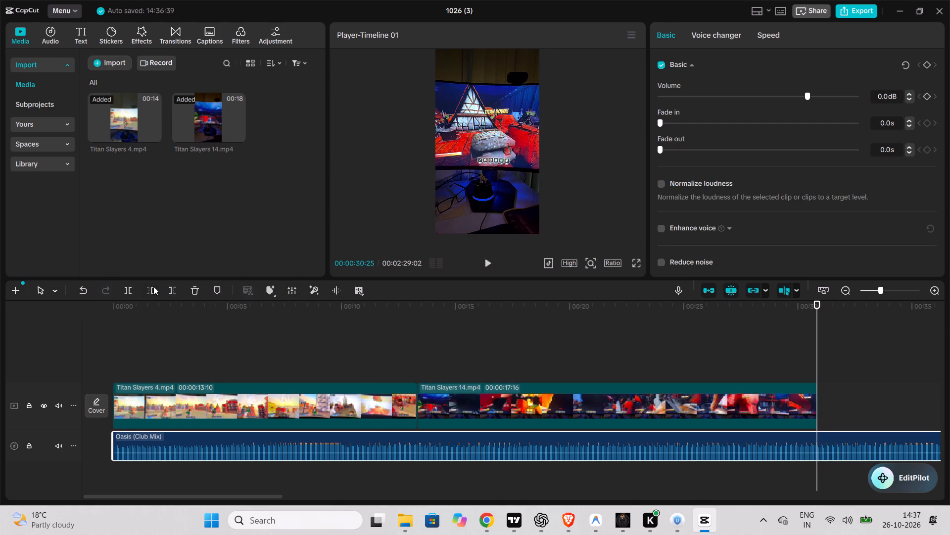
{"action": "left_click", "coordinate": [129, 286]}
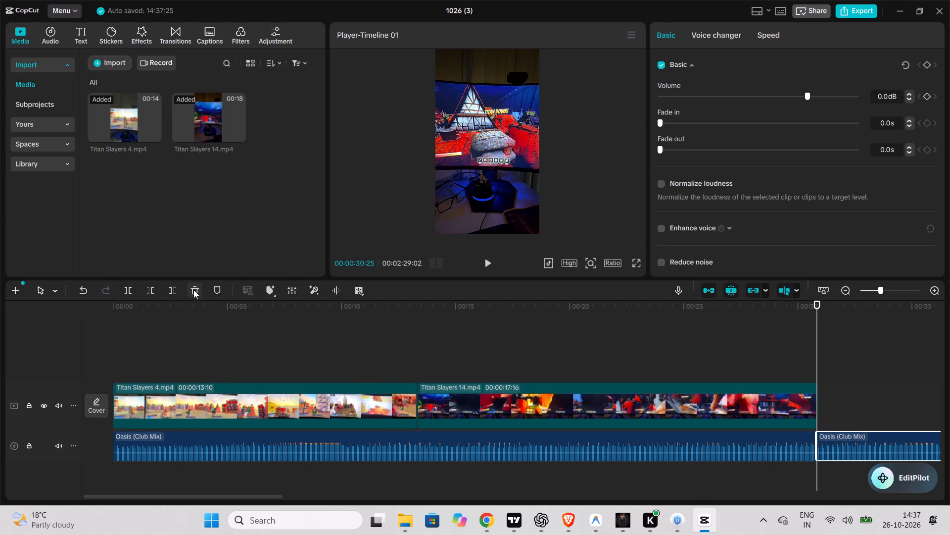
{"action": "left_click", "coordinate": [192, 287]}
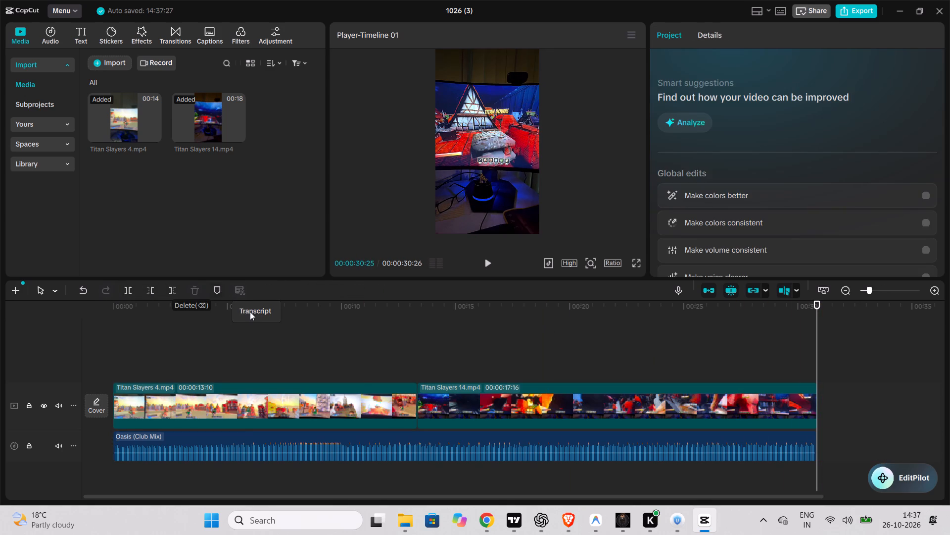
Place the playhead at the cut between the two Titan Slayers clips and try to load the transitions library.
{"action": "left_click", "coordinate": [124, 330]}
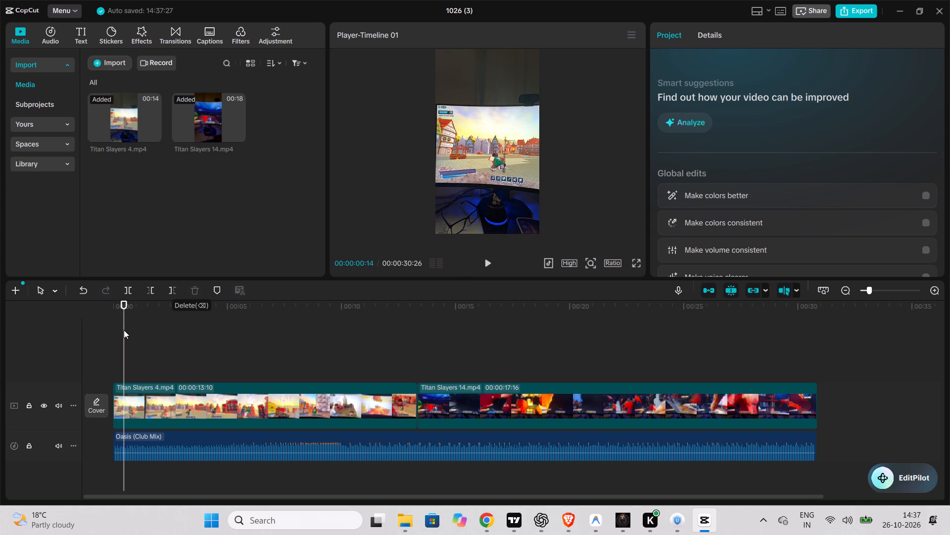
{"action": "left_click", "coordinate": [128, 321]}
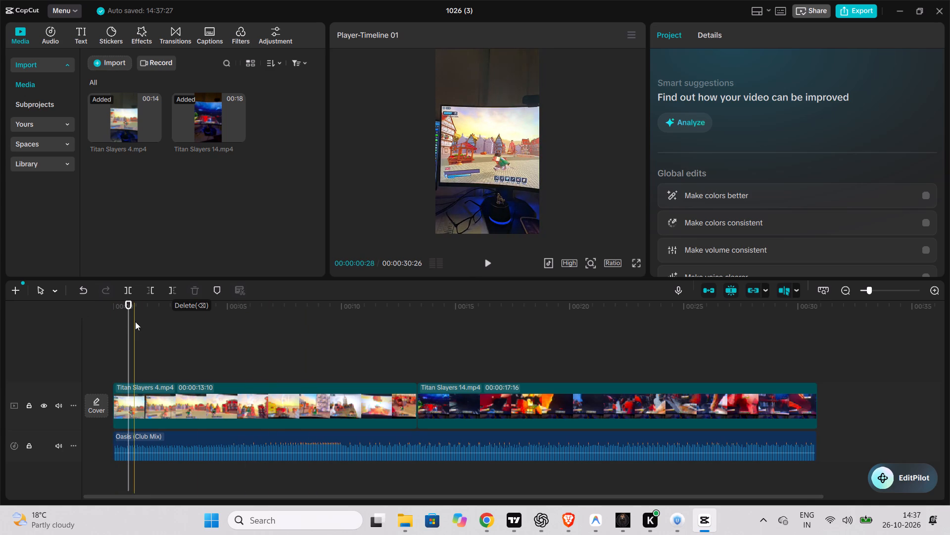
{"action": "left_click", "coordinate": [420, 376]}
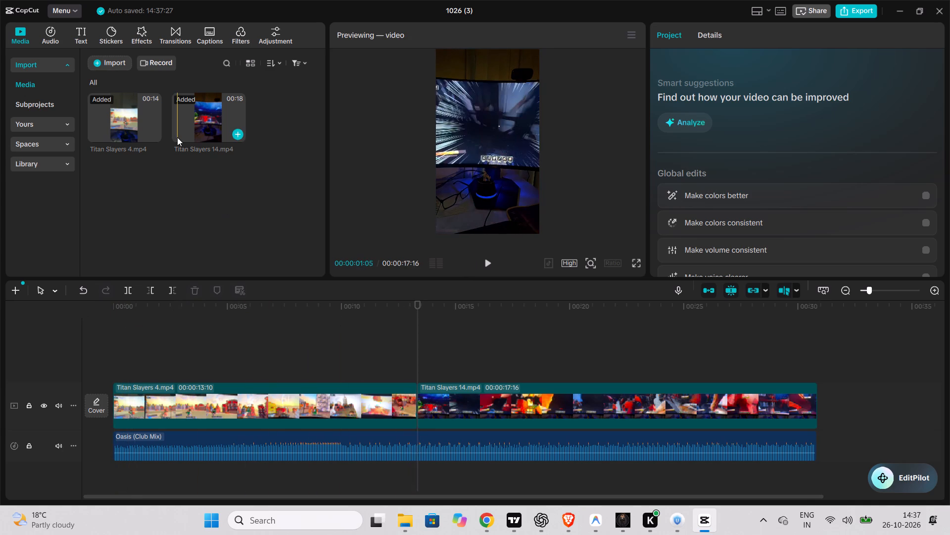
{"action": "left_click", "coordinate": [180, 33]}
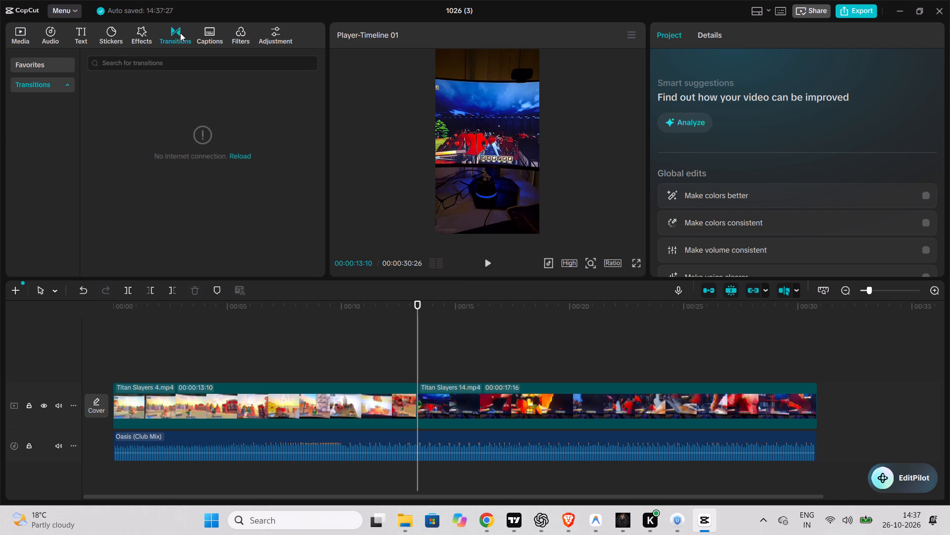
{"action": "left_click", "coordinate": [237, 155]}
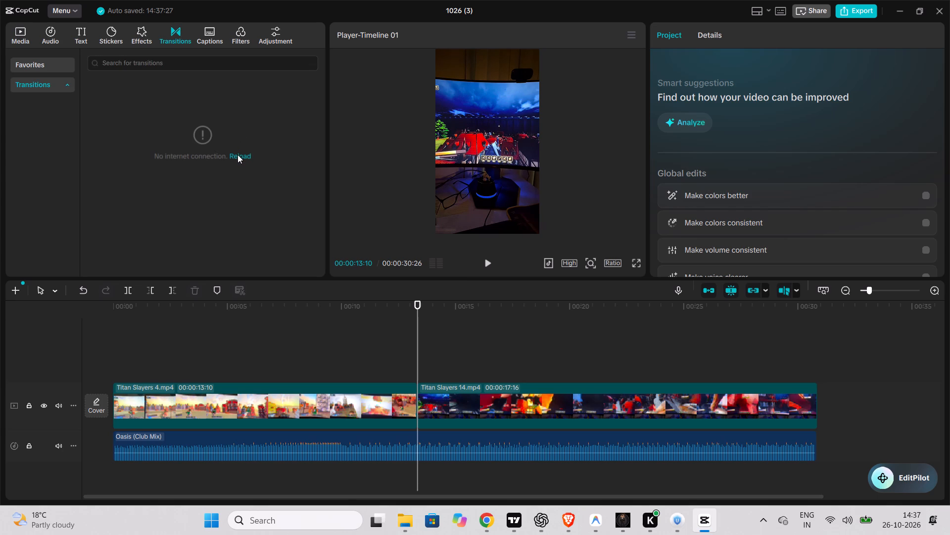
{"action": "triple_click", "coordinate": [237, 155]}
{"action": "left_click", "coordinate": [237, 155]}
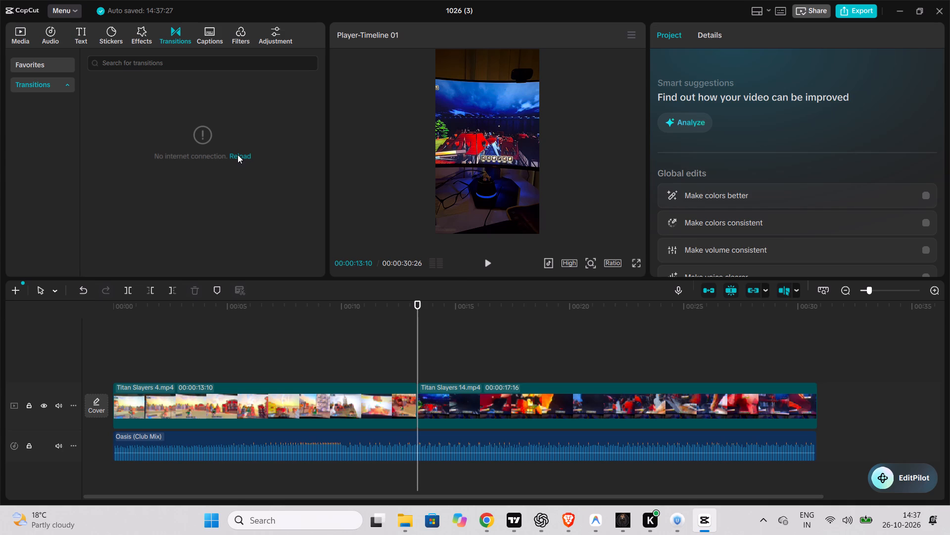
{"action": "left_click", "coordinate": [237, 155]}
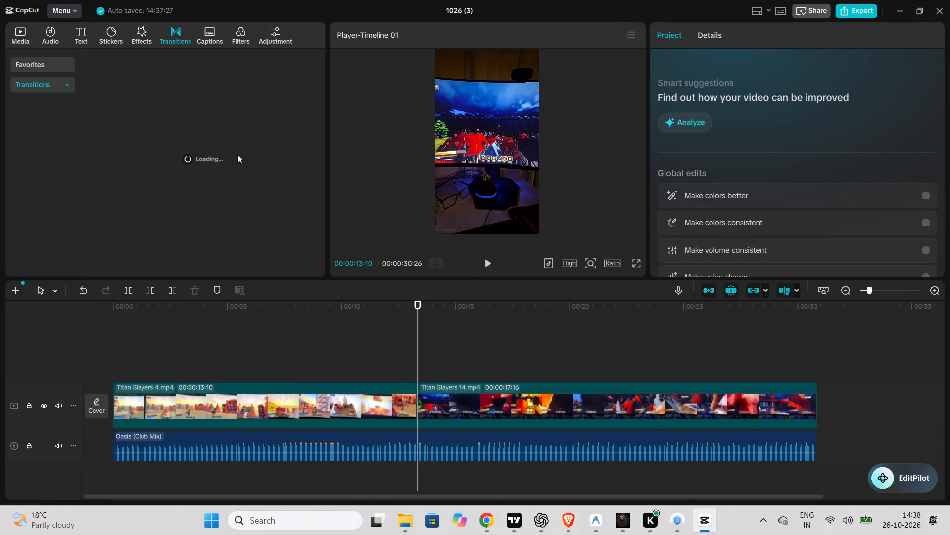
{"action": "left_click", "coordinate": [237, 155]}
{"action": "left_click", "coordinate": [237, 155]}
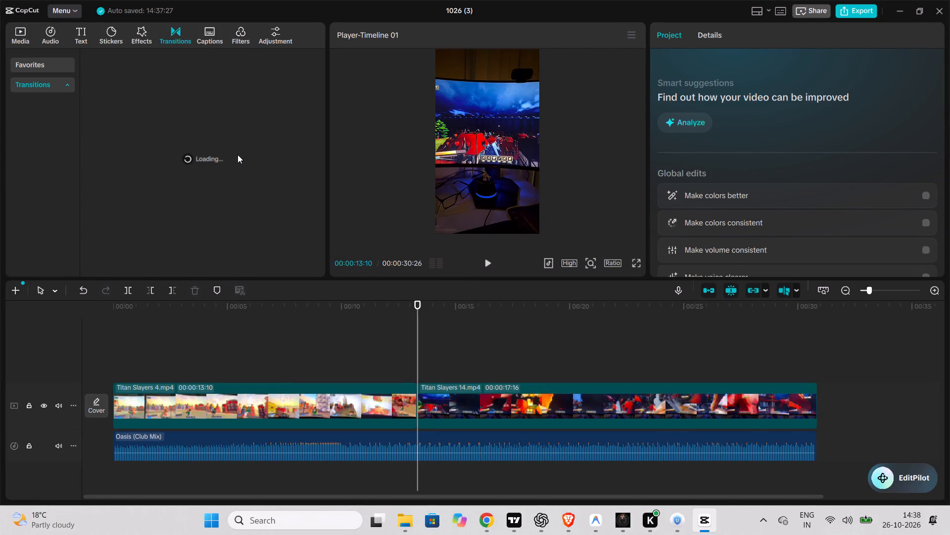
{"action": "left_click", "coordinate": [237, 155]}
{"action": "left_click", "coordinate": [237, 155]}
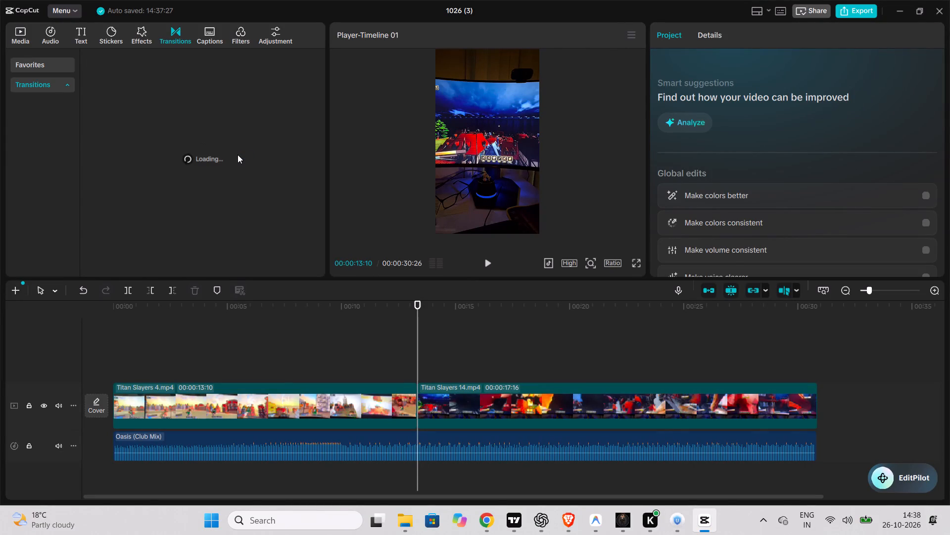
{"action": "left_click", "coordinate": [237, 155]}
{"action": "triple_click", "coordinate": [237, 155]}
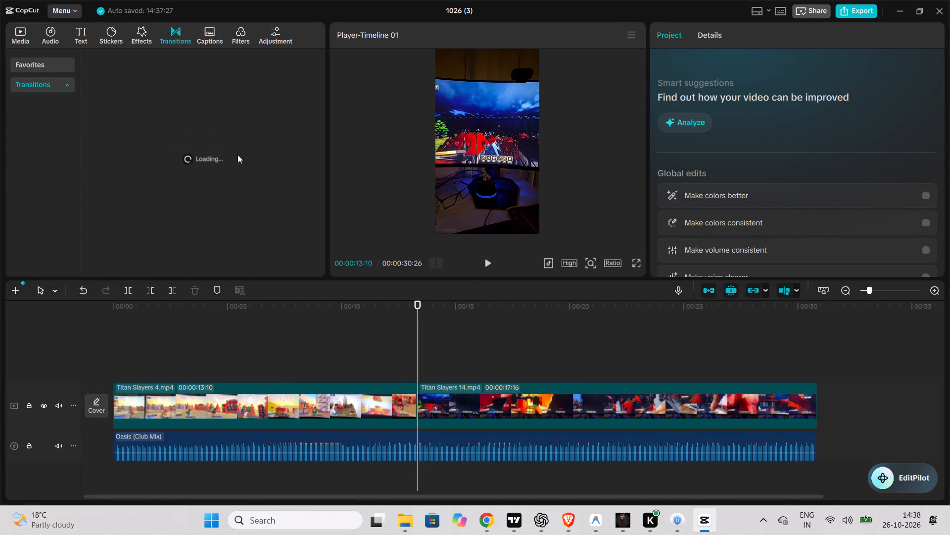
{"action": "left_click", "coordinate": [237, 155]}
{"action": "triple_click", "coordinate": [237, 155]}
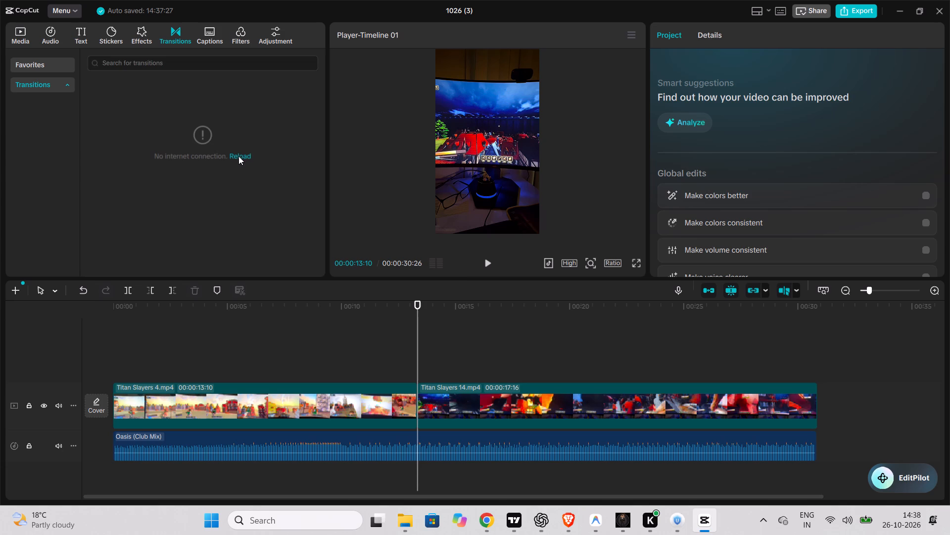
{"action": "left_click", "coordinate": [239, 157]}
Add a Default text clip above the video track at the start of the Titan Slayers 14 clip.
{"action": "left_click", "coordinate": [84, 36]}
{"action": "left_click", "coordinate": [47, 104]}
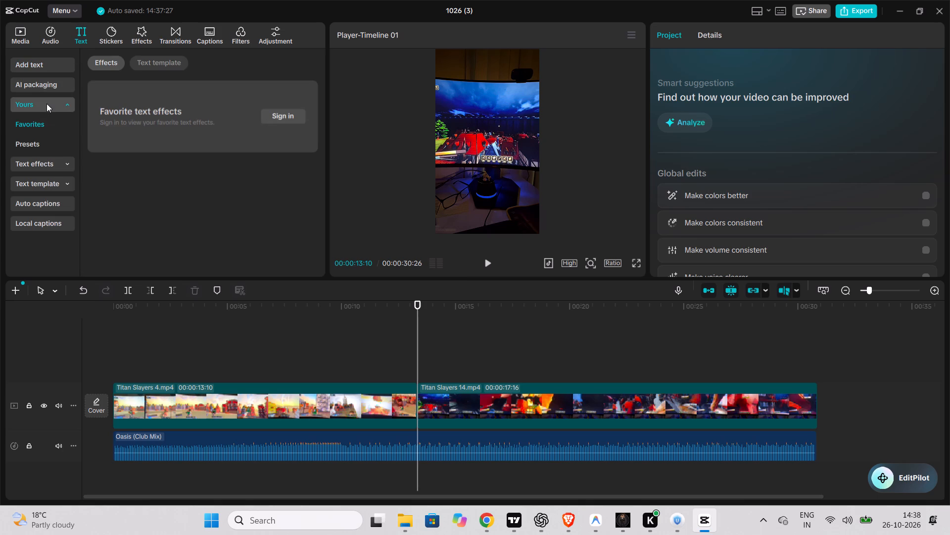
{"action": "left_click", "coordinate": [38, 164]}
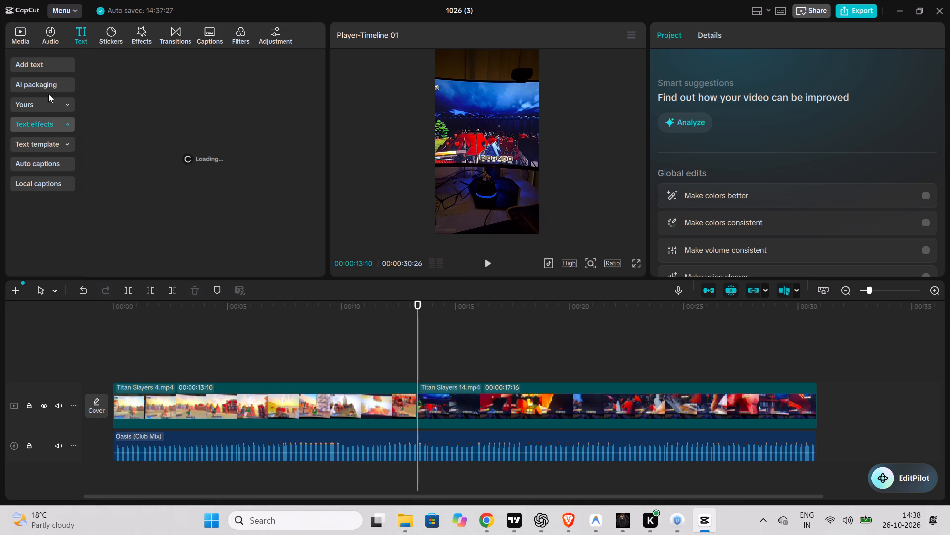
{"action": "left_click", "coordinate": [47, 63]}
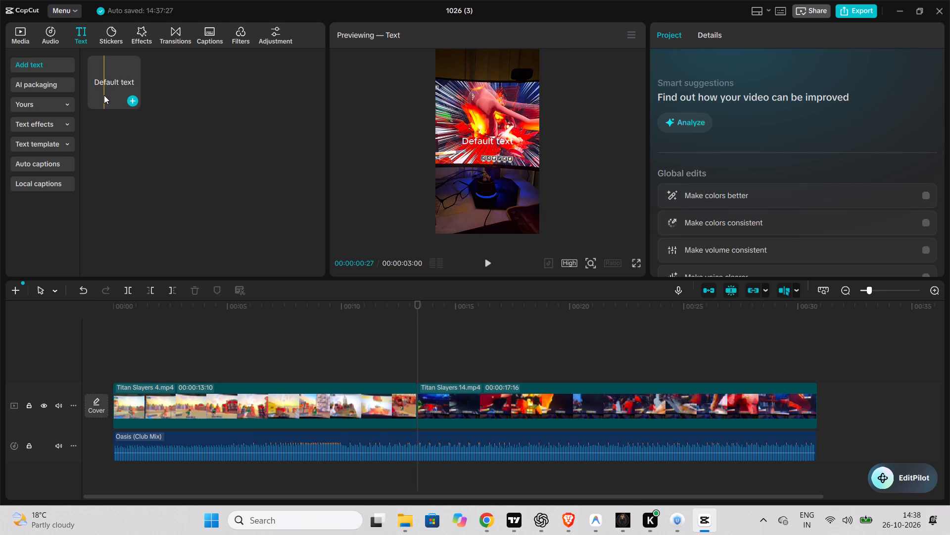
{"action": "left_click", "coordinate": [104, 95]}
{"action": "left_click", "coordinate": [132, 103]}
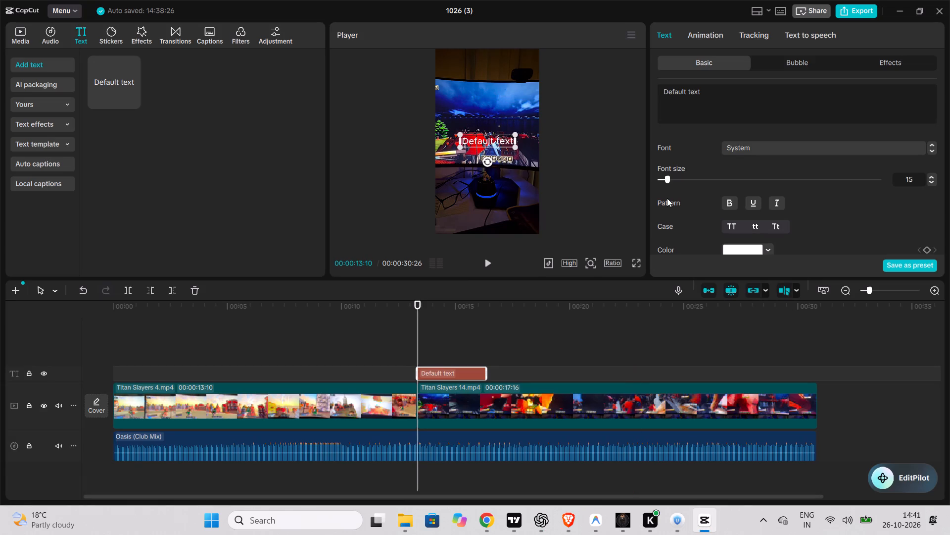
{"action": "key", "text": "ctrl+v"}
{"action": "left_click_drag", "start_coordinate": [712, 87], "coordinate": [515, 128]}
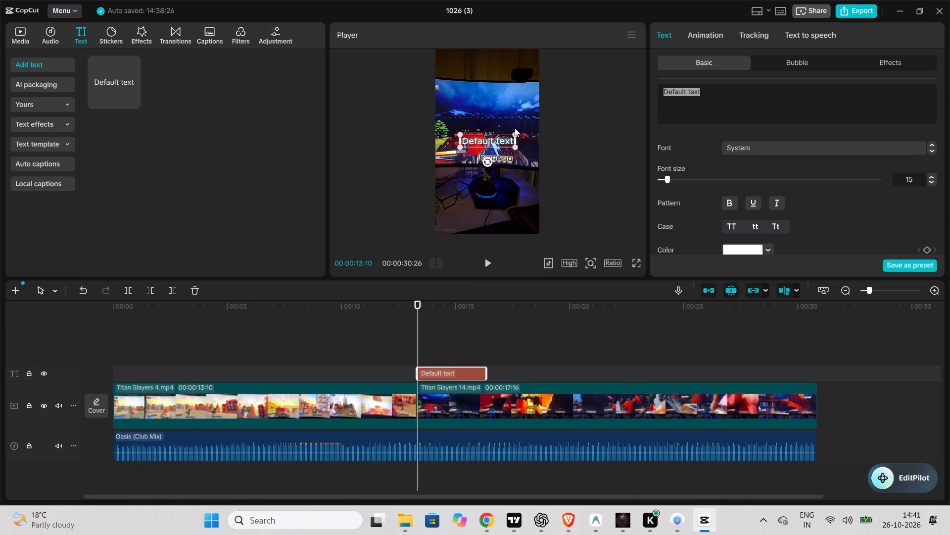
{"action": "key", "text": "BackSpace"}
{"action": "key", "text": "ctrl+v"}
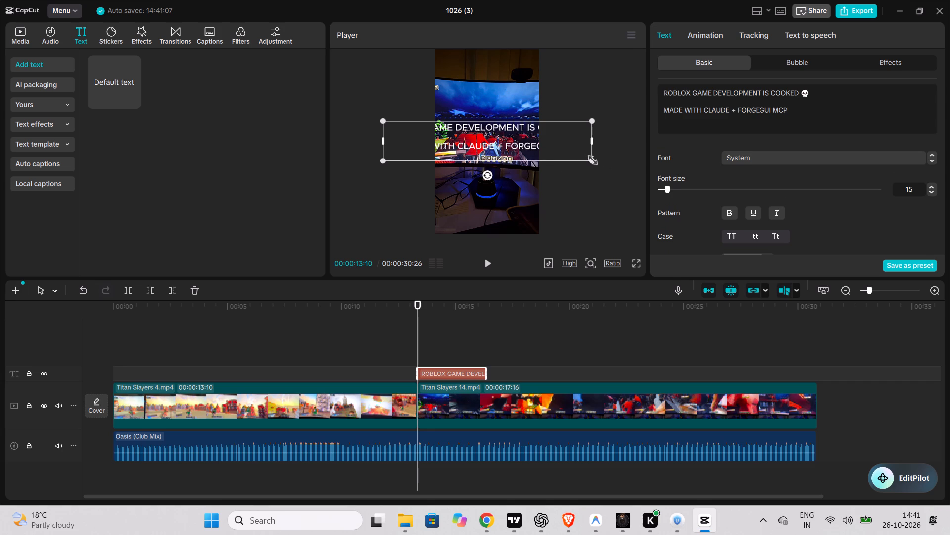
Scale the two-line text down in the preview so it fits within the width of the vertical video frame.
{"action": "left_click_drag", "start_coordinate": [590, 159], "coordinate": [465, 142]}
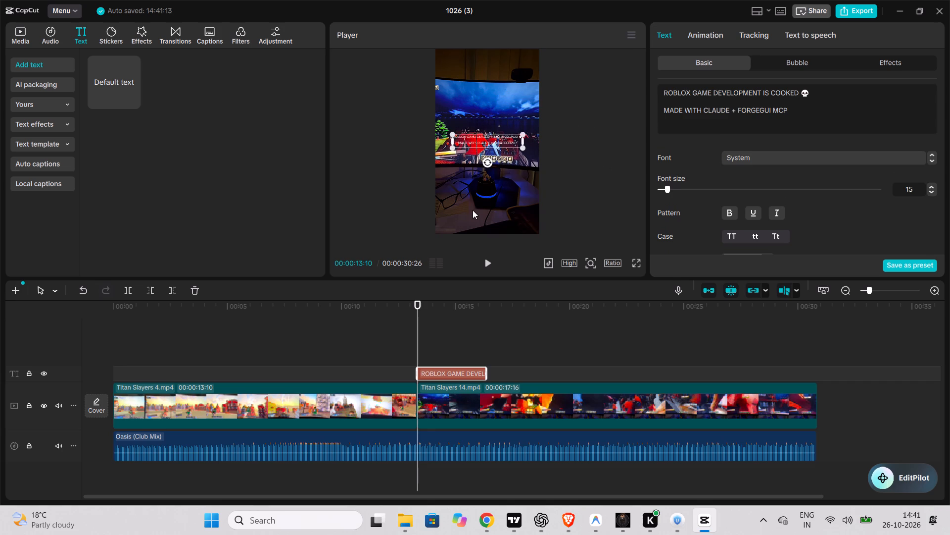
{"action": "left_click_drag", "start_coordinate": [418, 309], "coordinate": [380, 319]}
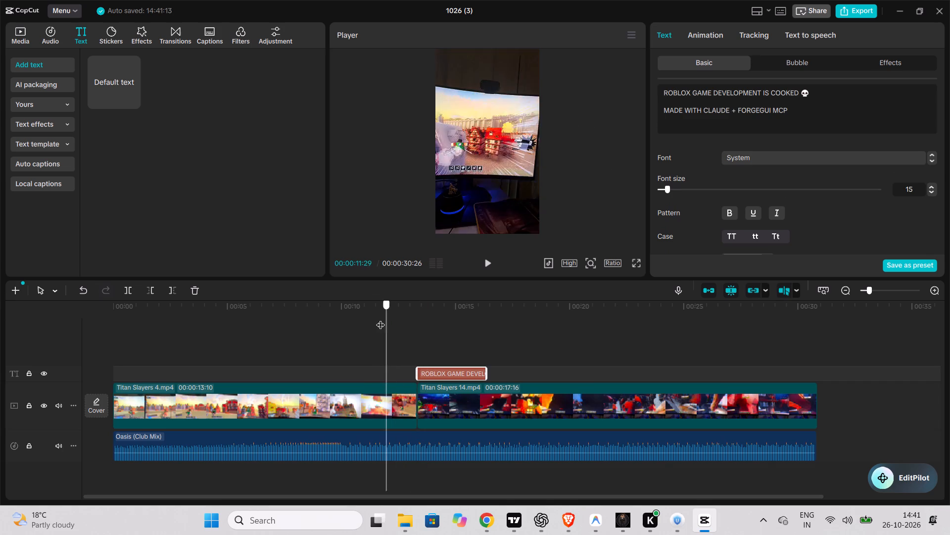
{"action": "left_click_drag", "start_coordinate": [380, 319], "coordinate": [439, 321]}
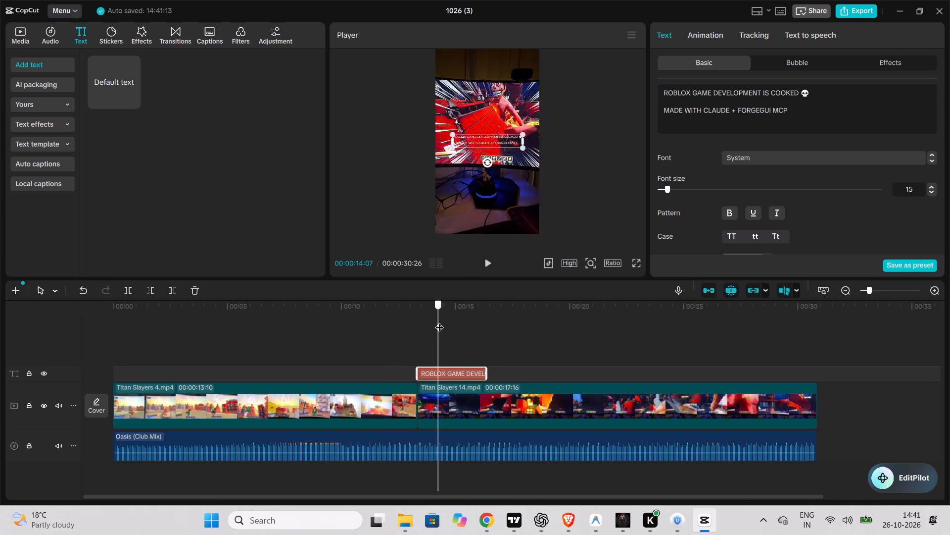
{"action": "left_click_drag", "start_coordinate": [439, 321], "coordinate": [369, 332]}
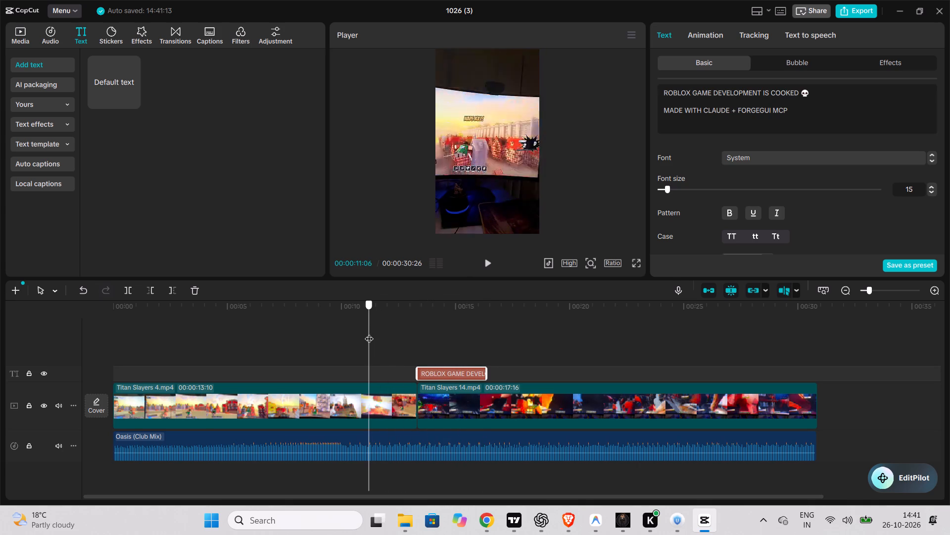
{"action": "left_click_drag", "start_coordinate": [369, 332], "coordinate": [369, 334]}
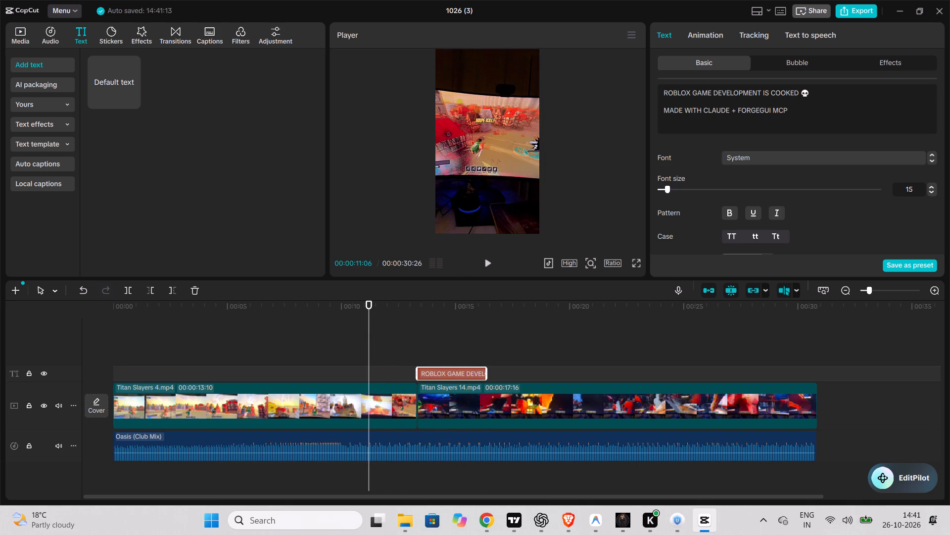
Cut the line "MADE WITH CLAUDE + FORGEGUI MCP" out of the text clip, keeping only the ROBLOX GAME DEVELOPMENT IS COOKED 💀 line.
{"action": "left_click", "coordinate": [662, 109]}
{"action": "left_click_drag", "start_coordinate": [810, 91], "coordinate": [651, 93]}
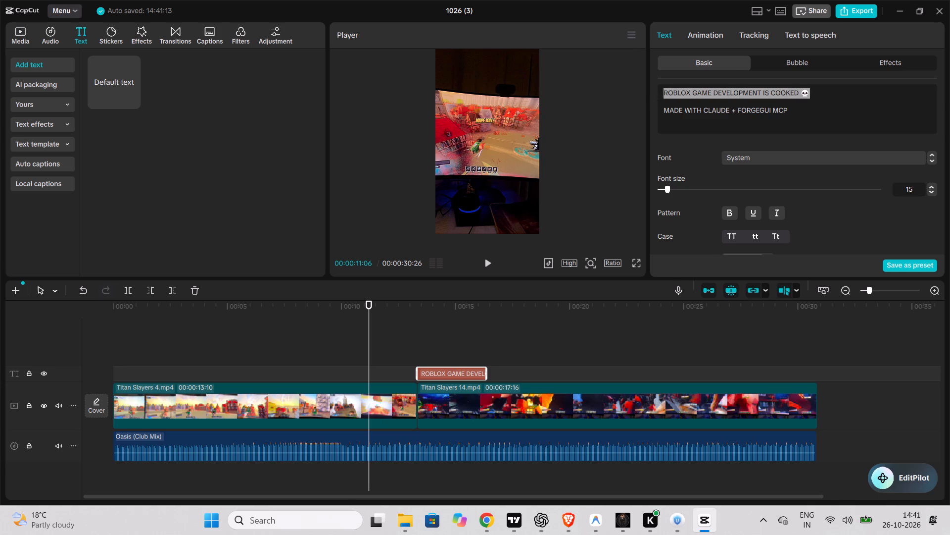
{"action": "left_click_drag", "start_coordinate": [790, 108], "coordinate": [667, 110]}
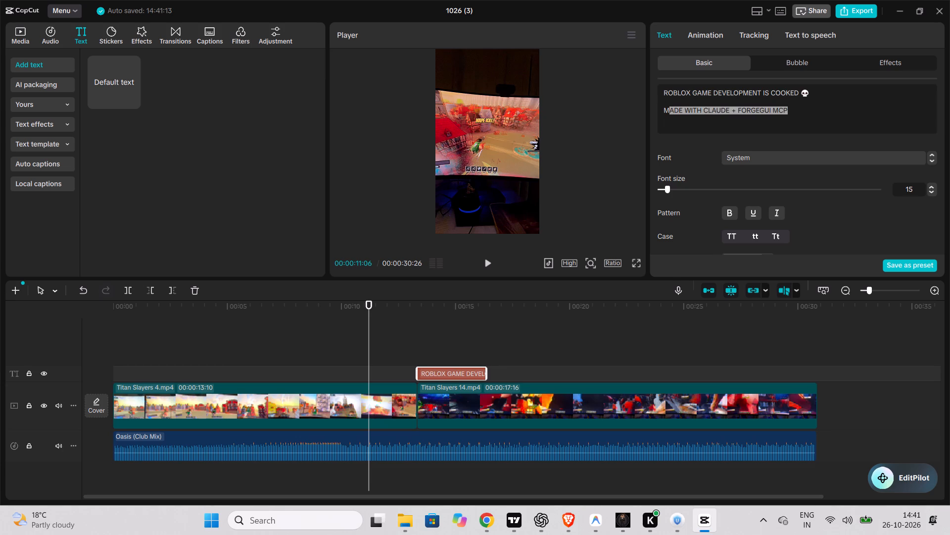
{"action": "left_click", "coordinate": [667, 110]}
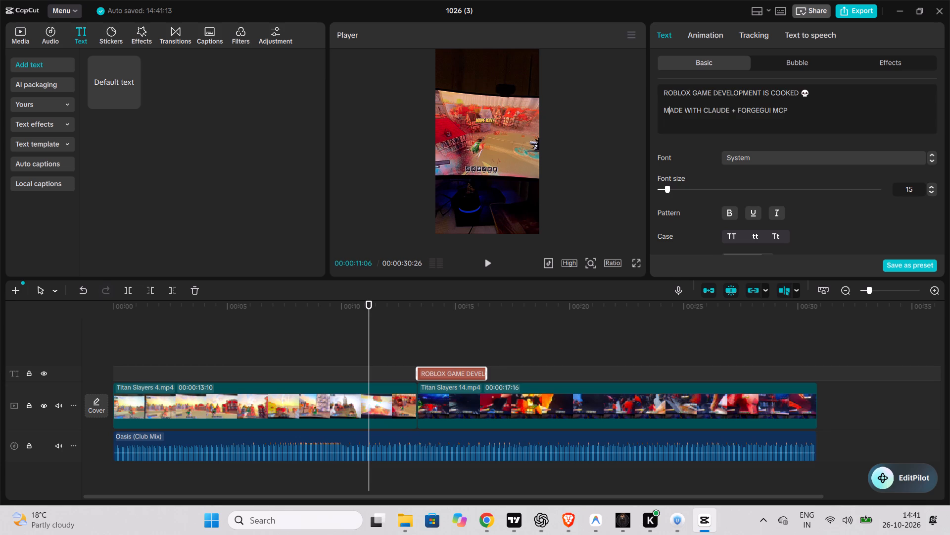
{"action": "left_click_drag", "start_coordinate": [664, 108], "coordinate": [793, 110]}
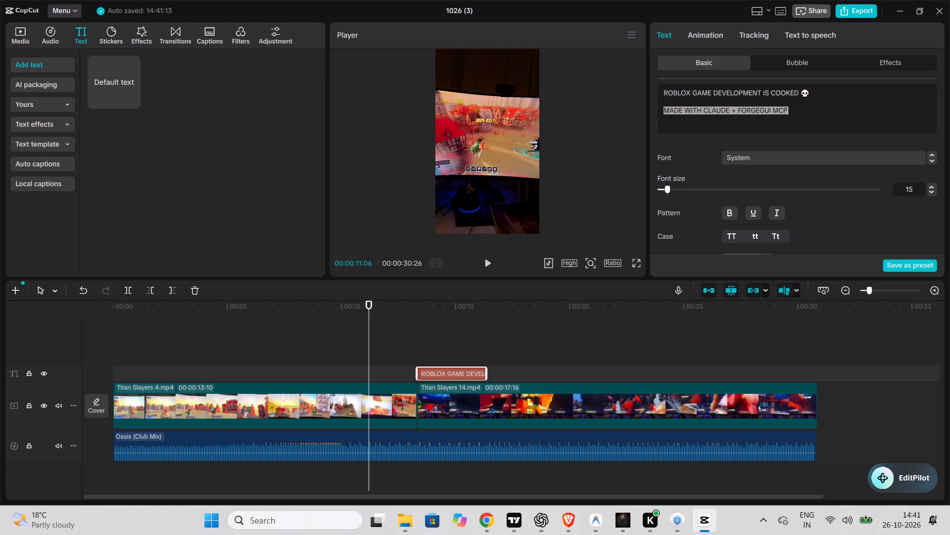
{"action": "key", "text": "ctrl+x"}
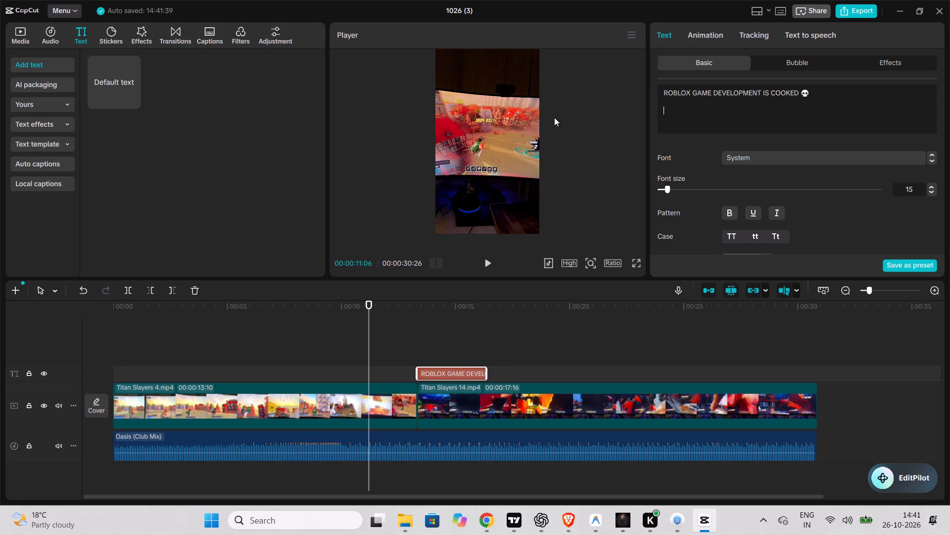
Move the text clip to the start of the timeline and extend it to the end of the Titan Slayers 14 clip.
{"action": "left_click", "coordinate": [445, 368]}
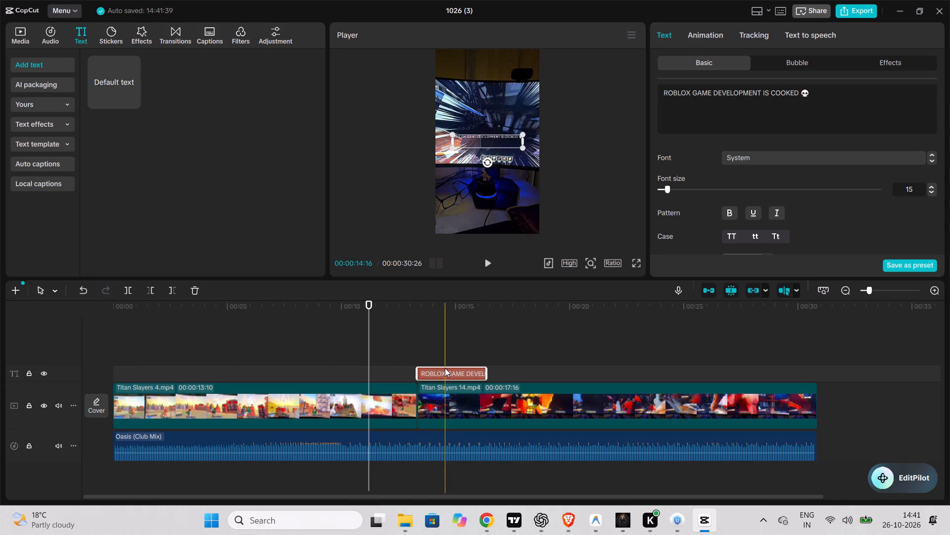
{"action": "left_click_drag", "start_coordinate": [442, 374], "coordinate": [137, 377]}
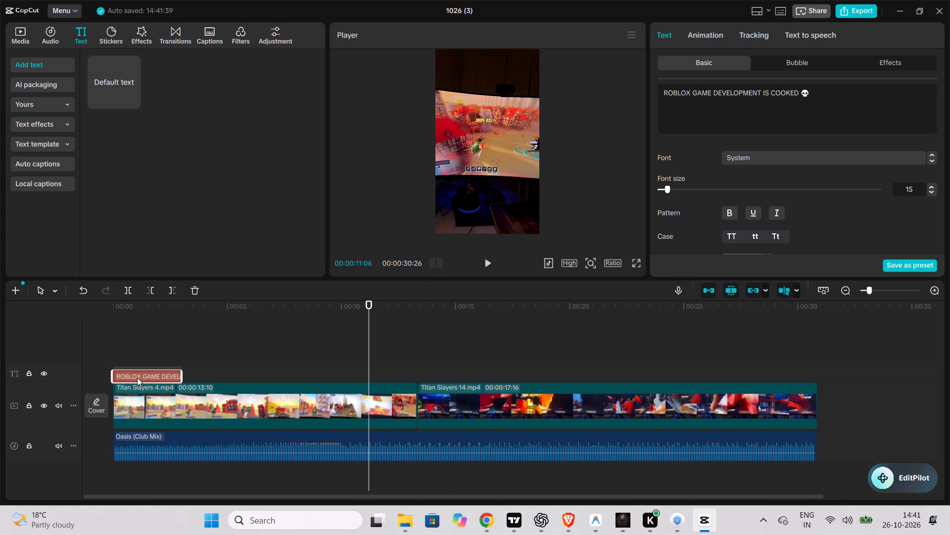
{"action": "left_click_drag", "start_coordinate": [137, 377], "coordinate": [139, 374]}
{"action": "left_click_drag", "start_coordinate": [182, 372], "coordinate": [810, 360]}
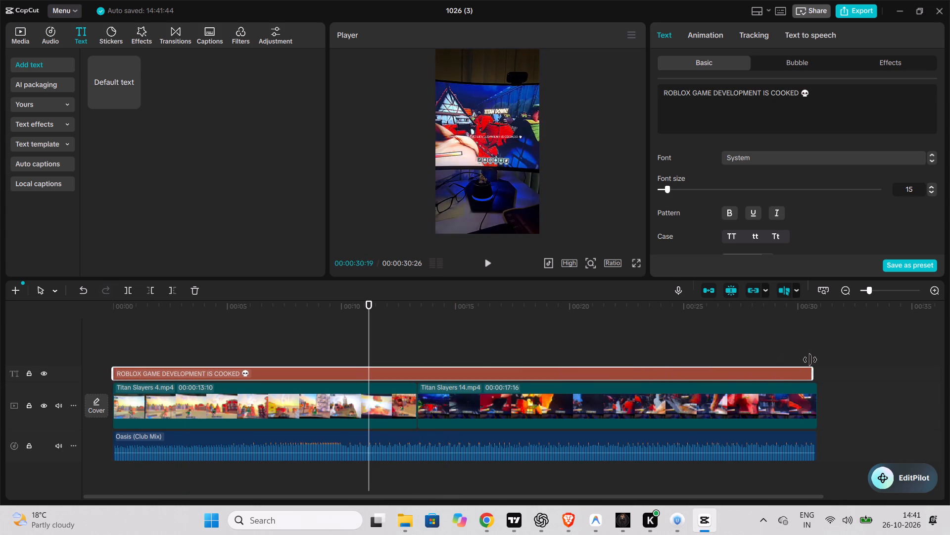
{"action": "left_click_drag", "start_coordinate": [810, 360], "coordinate": [811, 362]}
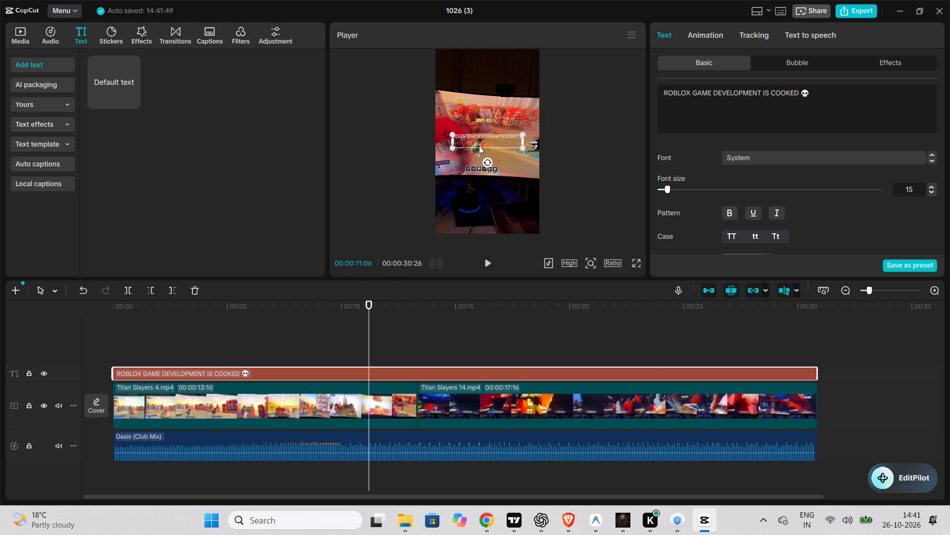
Remove the empty lines below ROBLOX GAME DEVELOPMENT IS COOKED 💀 in the text clip.
{"action": "left_click", "coordinate": [735, 115]}
{"action": "key", "text": "BackSpace"}
{"action": "key", "text": "BackSpace"}
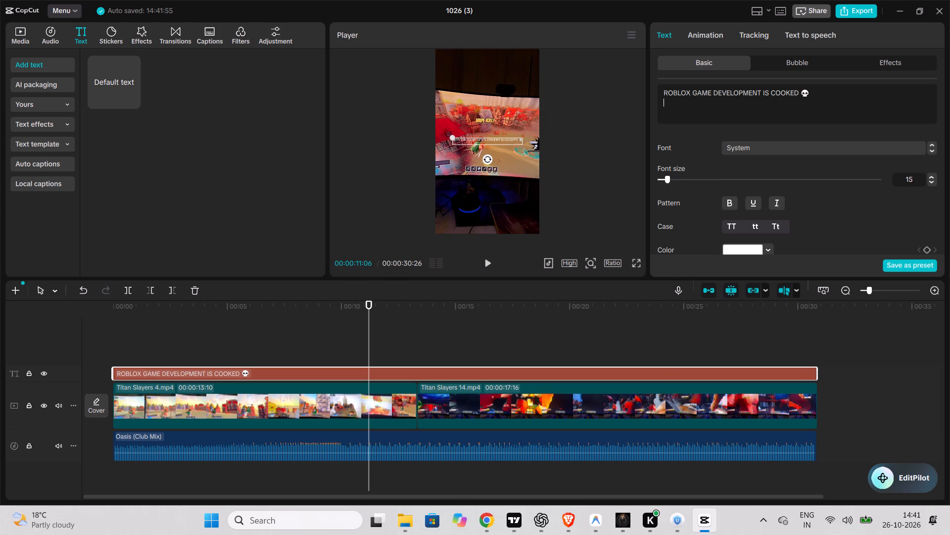
{"action": "key", "text": "BackSpace"}
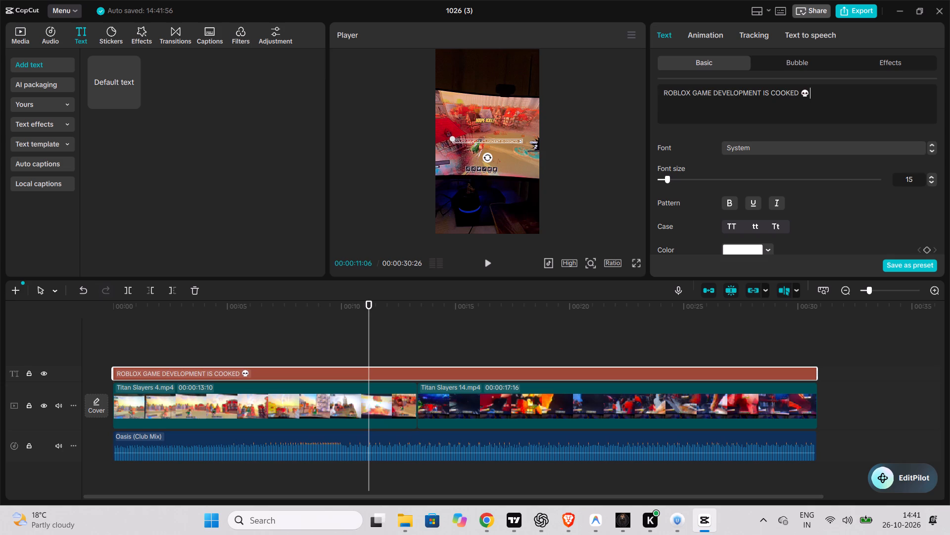
Set the font of the ROBLOX GAME DEVELOPMENT IS COOKED text to 아네모네.
{"action": "left_click", "coordinate": [781, 148]}
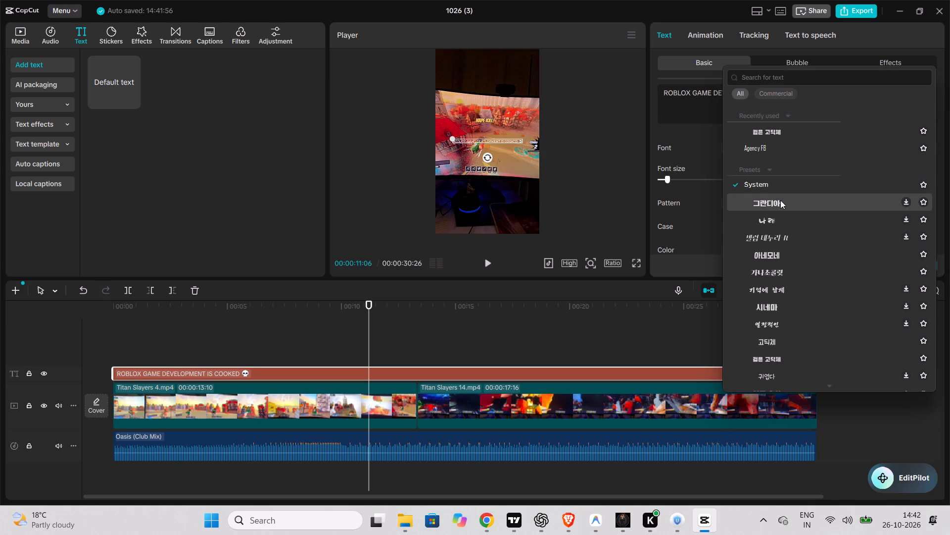
{"action": "left_click", "coordinate": [780, 202]}
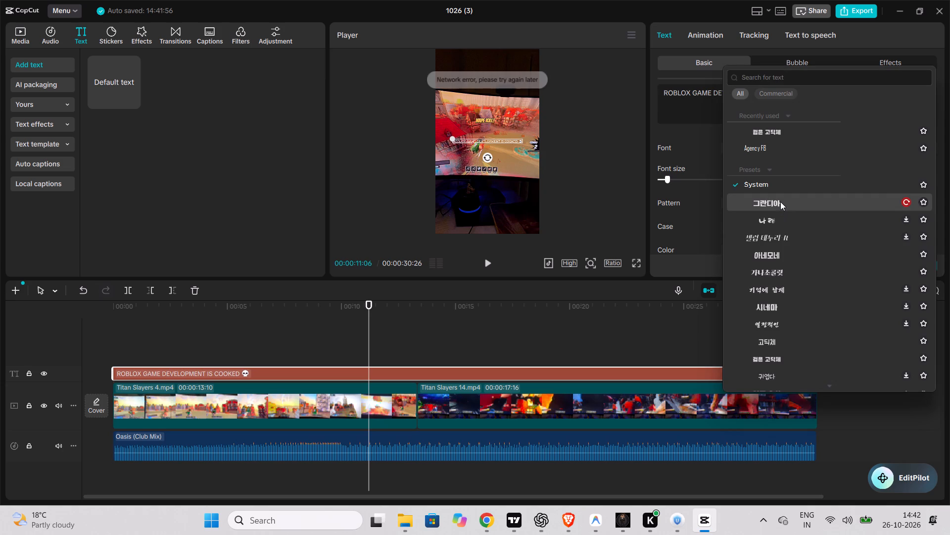
{"action": "left_click", "coordinate": [780, 202]}
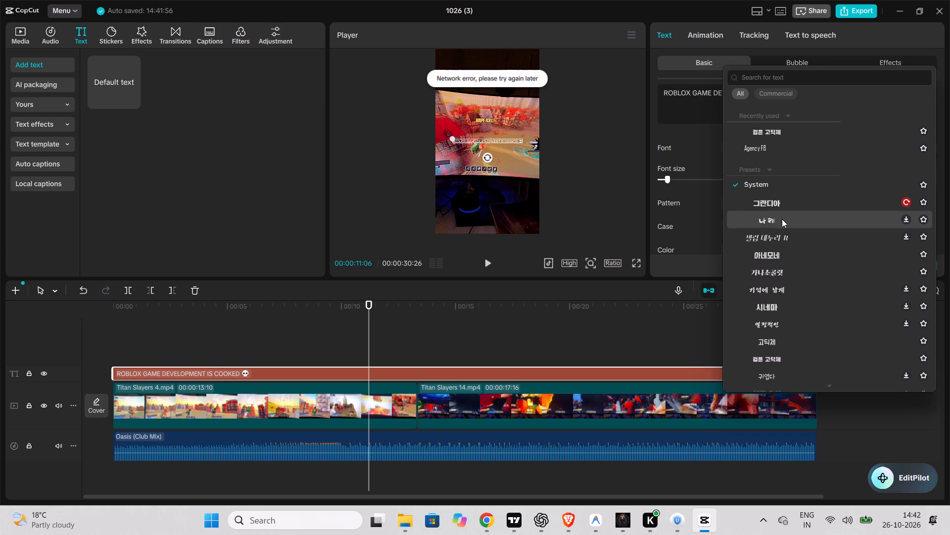
{"action": "left_click", "coordinate": [781, 254]}
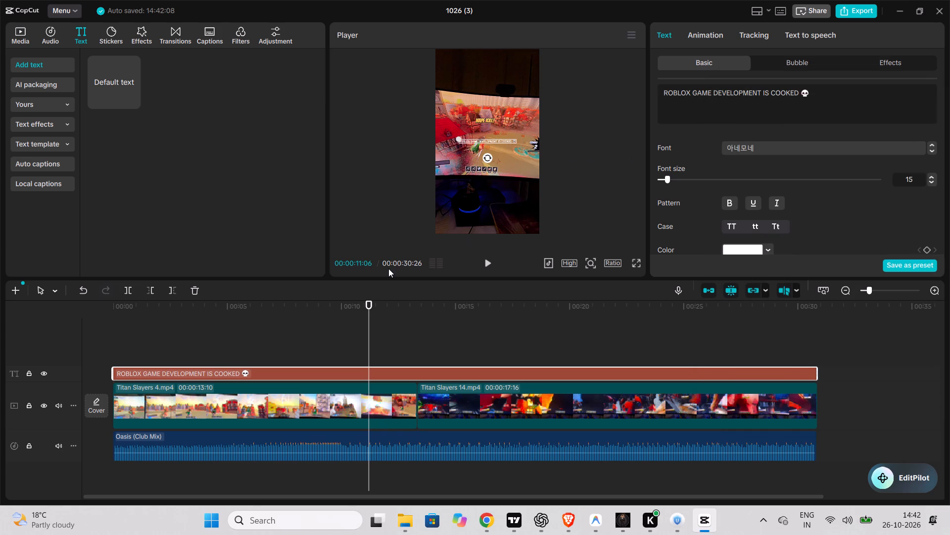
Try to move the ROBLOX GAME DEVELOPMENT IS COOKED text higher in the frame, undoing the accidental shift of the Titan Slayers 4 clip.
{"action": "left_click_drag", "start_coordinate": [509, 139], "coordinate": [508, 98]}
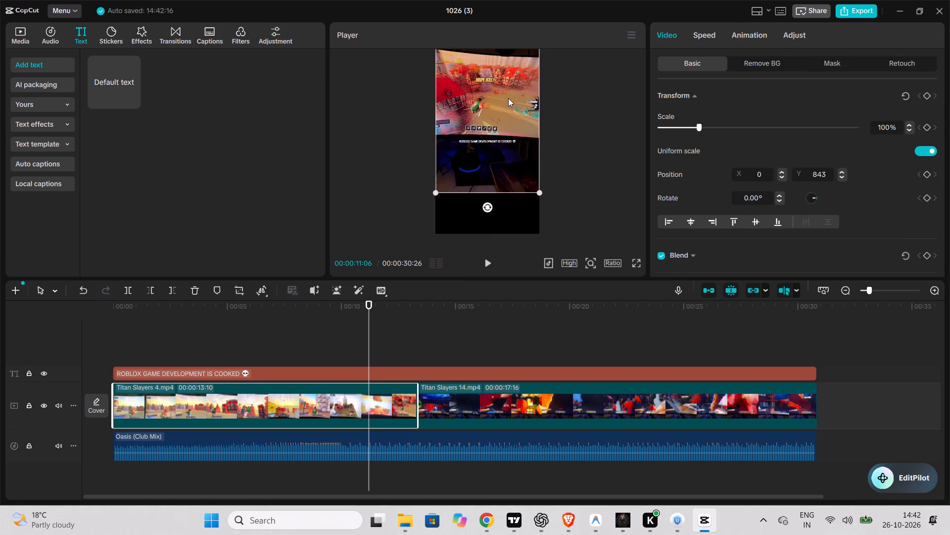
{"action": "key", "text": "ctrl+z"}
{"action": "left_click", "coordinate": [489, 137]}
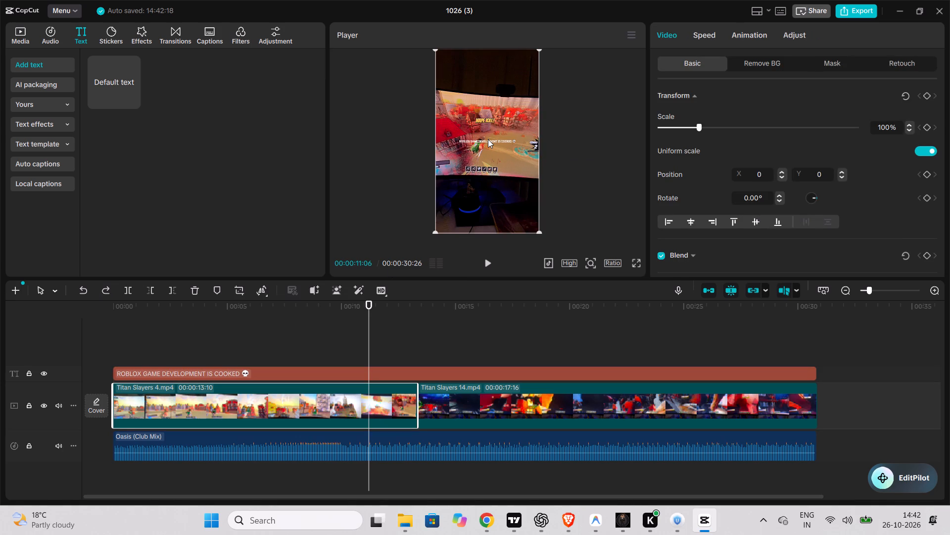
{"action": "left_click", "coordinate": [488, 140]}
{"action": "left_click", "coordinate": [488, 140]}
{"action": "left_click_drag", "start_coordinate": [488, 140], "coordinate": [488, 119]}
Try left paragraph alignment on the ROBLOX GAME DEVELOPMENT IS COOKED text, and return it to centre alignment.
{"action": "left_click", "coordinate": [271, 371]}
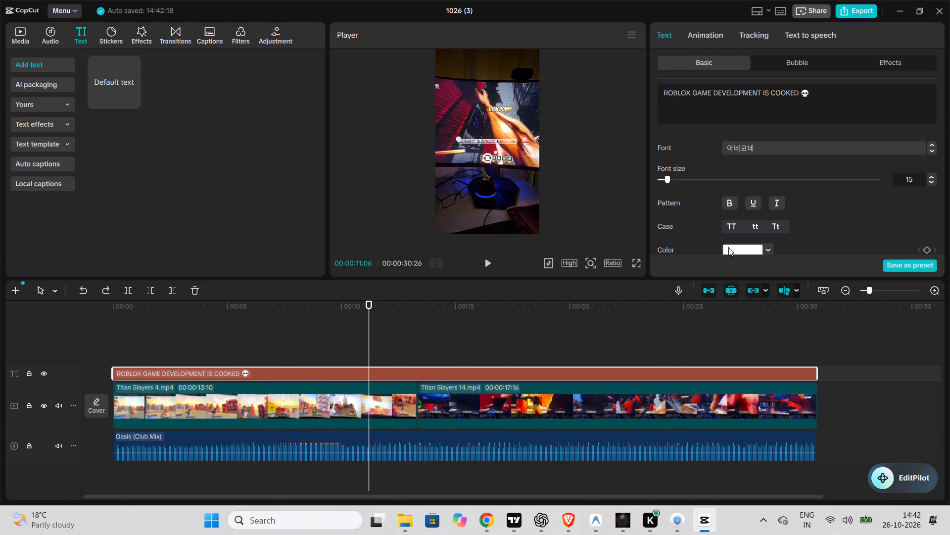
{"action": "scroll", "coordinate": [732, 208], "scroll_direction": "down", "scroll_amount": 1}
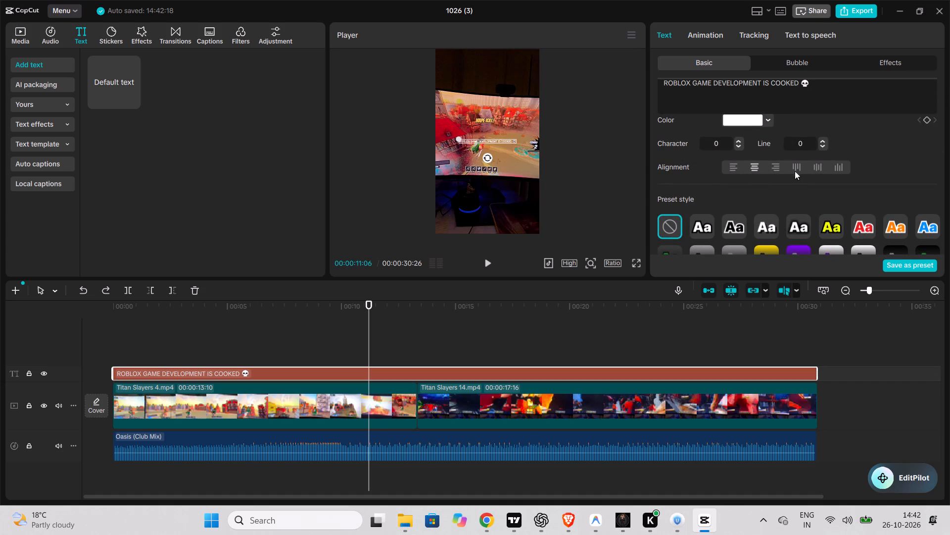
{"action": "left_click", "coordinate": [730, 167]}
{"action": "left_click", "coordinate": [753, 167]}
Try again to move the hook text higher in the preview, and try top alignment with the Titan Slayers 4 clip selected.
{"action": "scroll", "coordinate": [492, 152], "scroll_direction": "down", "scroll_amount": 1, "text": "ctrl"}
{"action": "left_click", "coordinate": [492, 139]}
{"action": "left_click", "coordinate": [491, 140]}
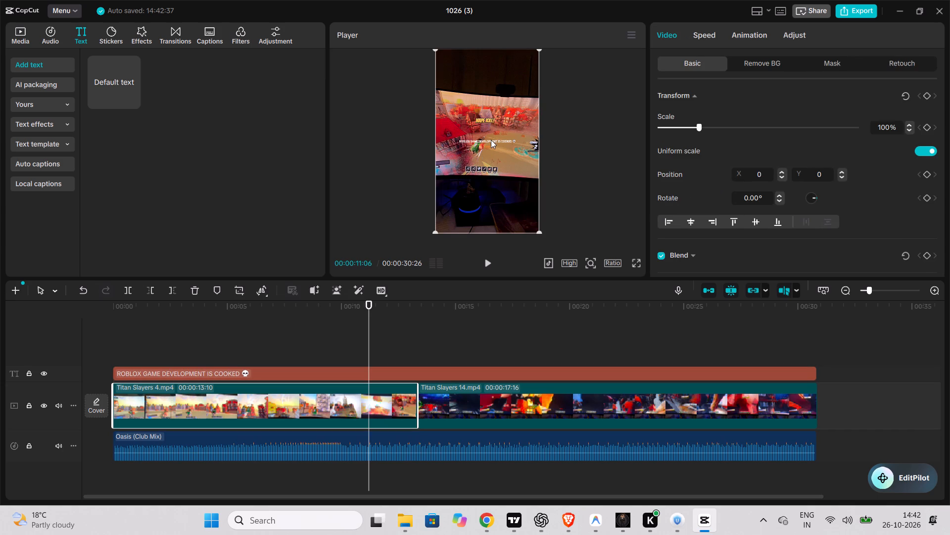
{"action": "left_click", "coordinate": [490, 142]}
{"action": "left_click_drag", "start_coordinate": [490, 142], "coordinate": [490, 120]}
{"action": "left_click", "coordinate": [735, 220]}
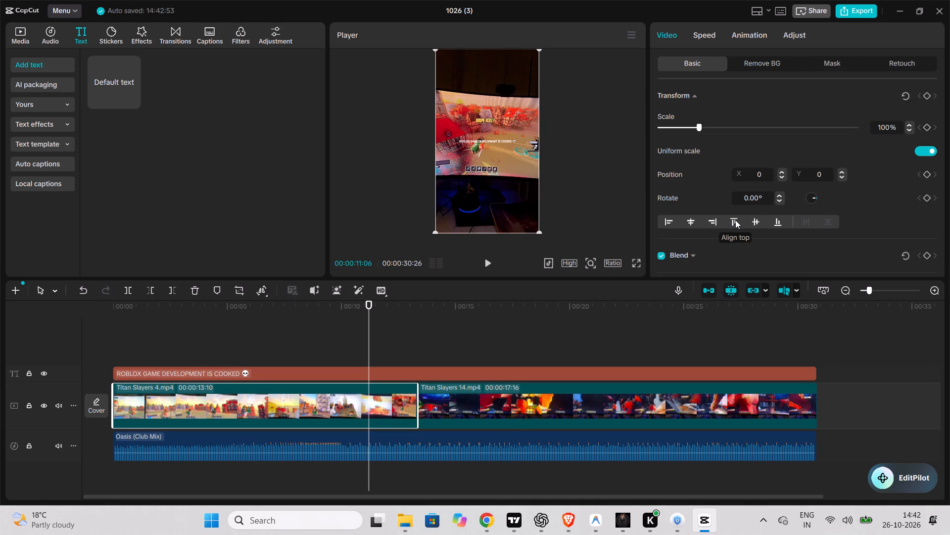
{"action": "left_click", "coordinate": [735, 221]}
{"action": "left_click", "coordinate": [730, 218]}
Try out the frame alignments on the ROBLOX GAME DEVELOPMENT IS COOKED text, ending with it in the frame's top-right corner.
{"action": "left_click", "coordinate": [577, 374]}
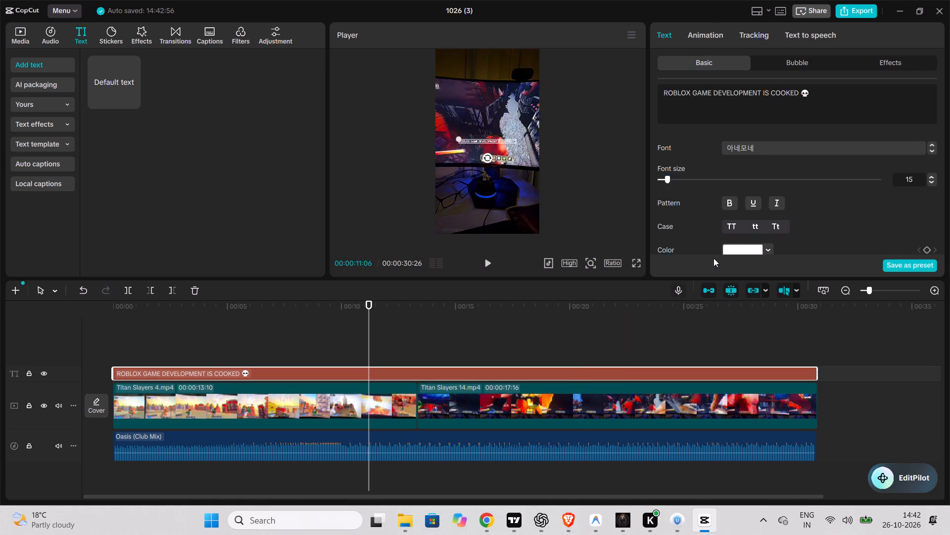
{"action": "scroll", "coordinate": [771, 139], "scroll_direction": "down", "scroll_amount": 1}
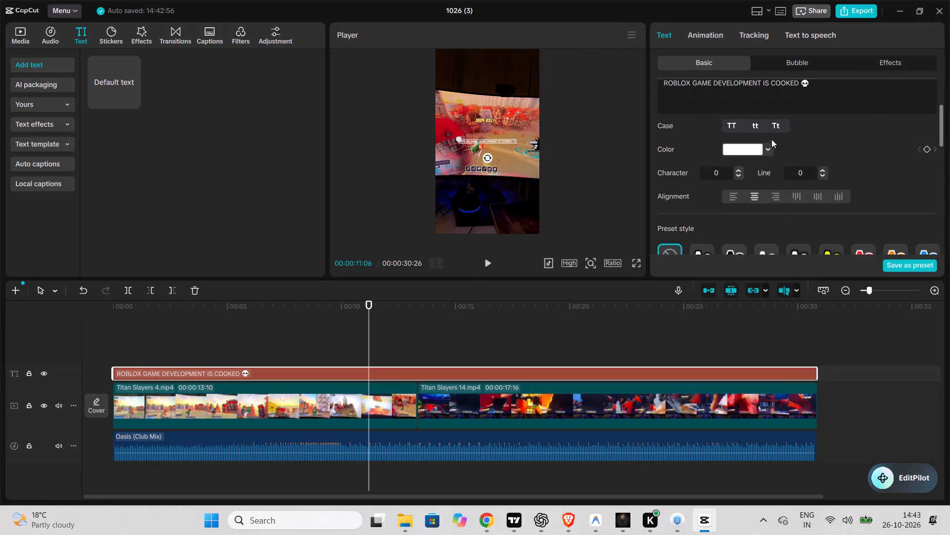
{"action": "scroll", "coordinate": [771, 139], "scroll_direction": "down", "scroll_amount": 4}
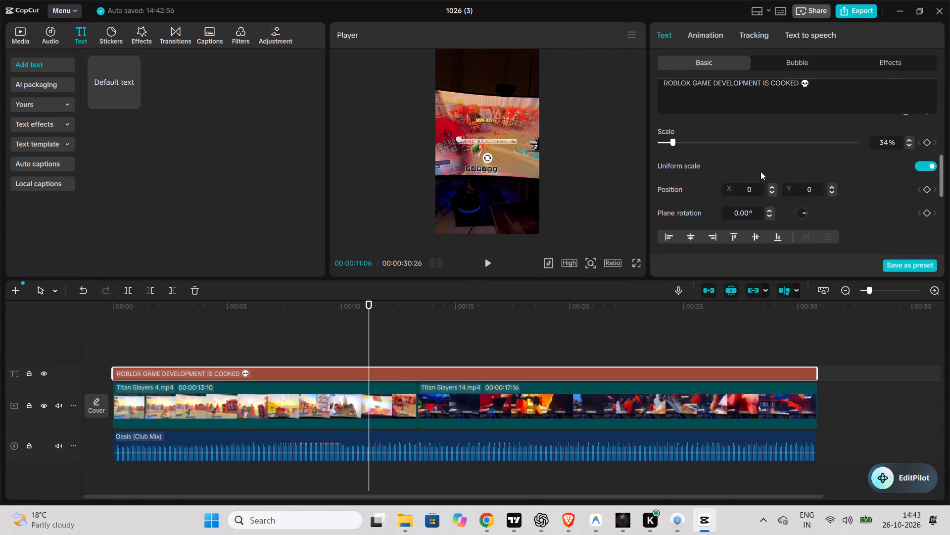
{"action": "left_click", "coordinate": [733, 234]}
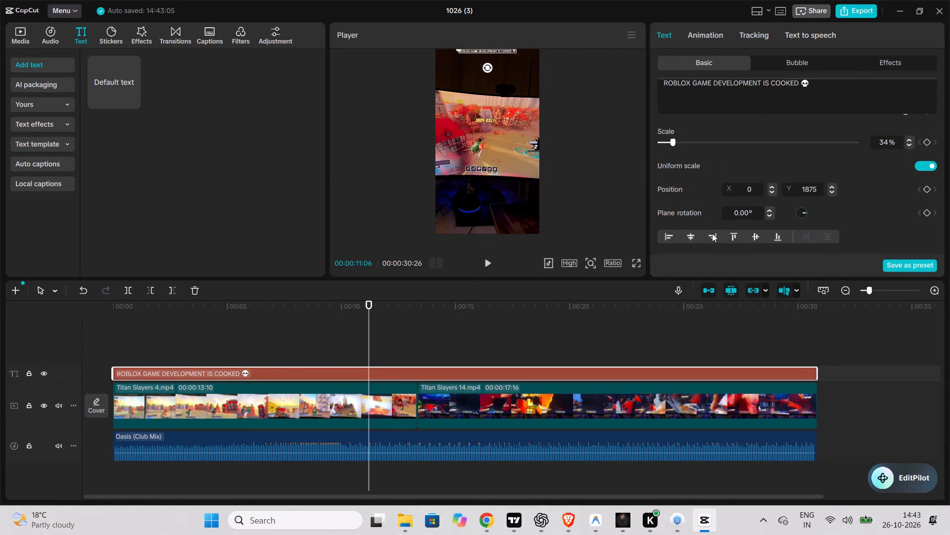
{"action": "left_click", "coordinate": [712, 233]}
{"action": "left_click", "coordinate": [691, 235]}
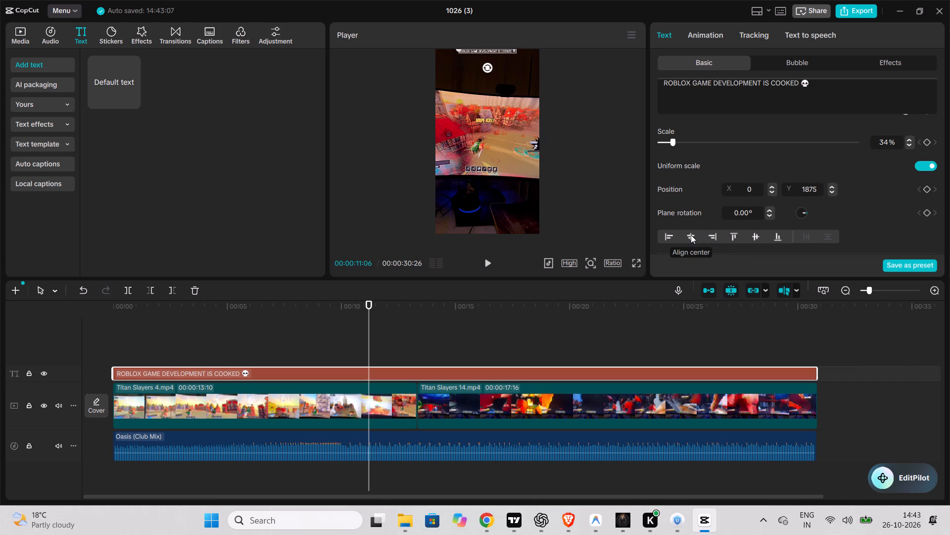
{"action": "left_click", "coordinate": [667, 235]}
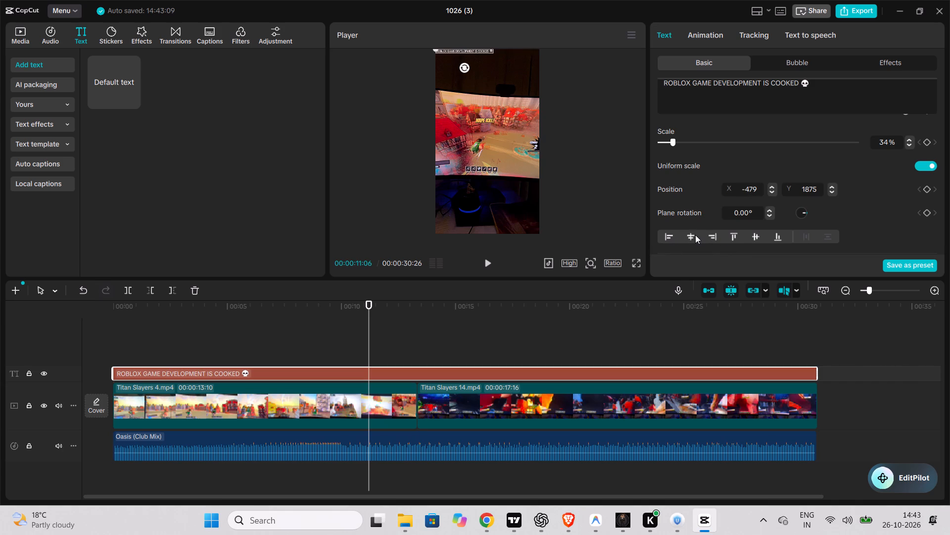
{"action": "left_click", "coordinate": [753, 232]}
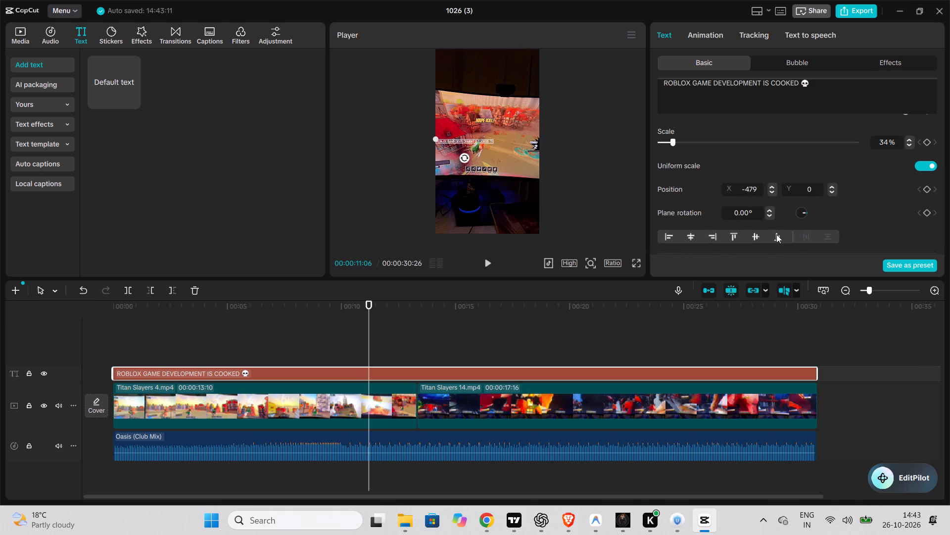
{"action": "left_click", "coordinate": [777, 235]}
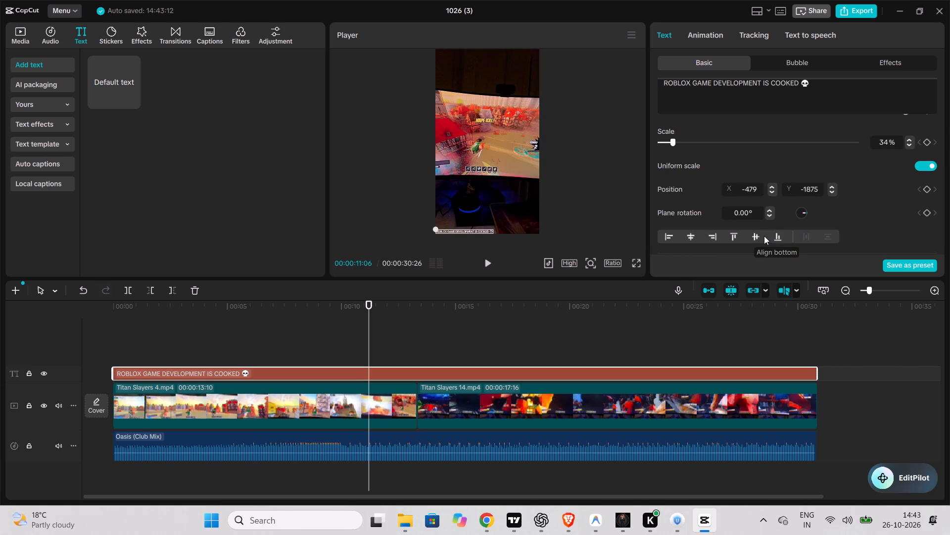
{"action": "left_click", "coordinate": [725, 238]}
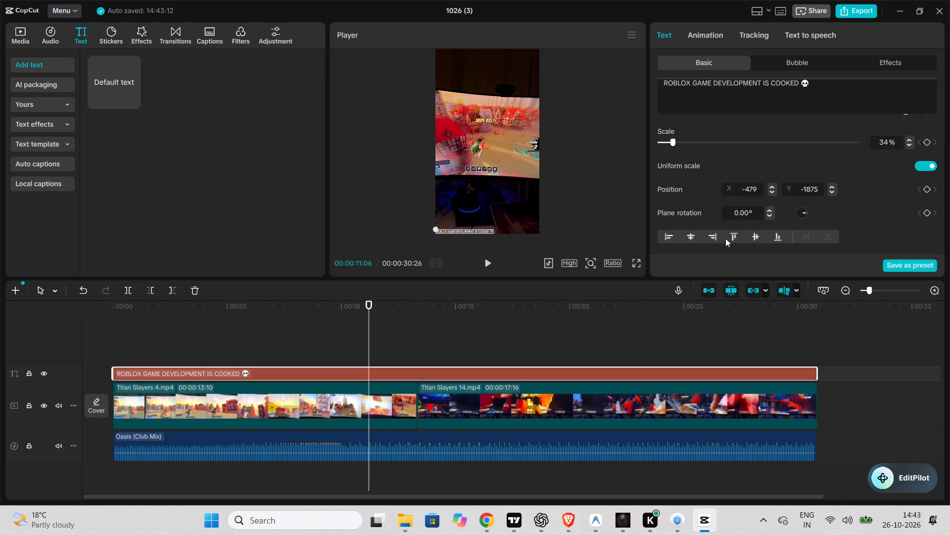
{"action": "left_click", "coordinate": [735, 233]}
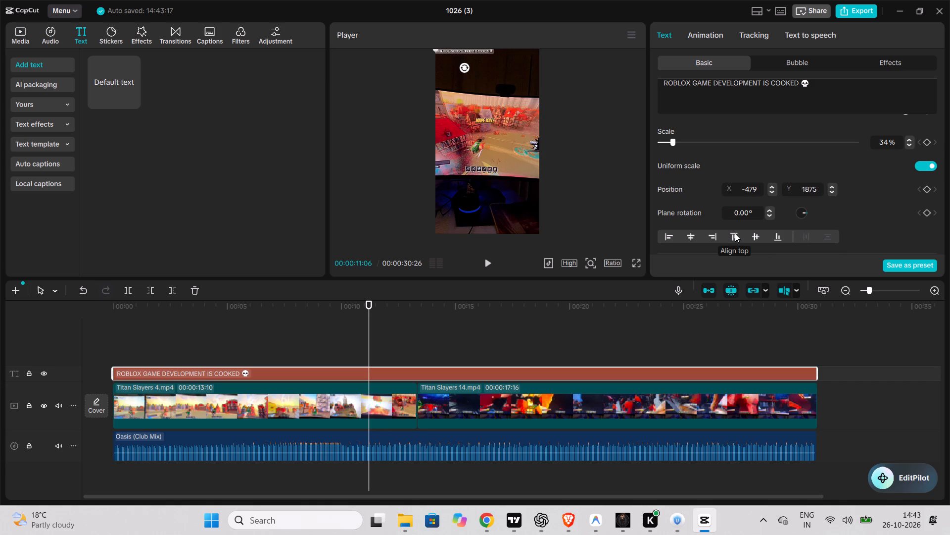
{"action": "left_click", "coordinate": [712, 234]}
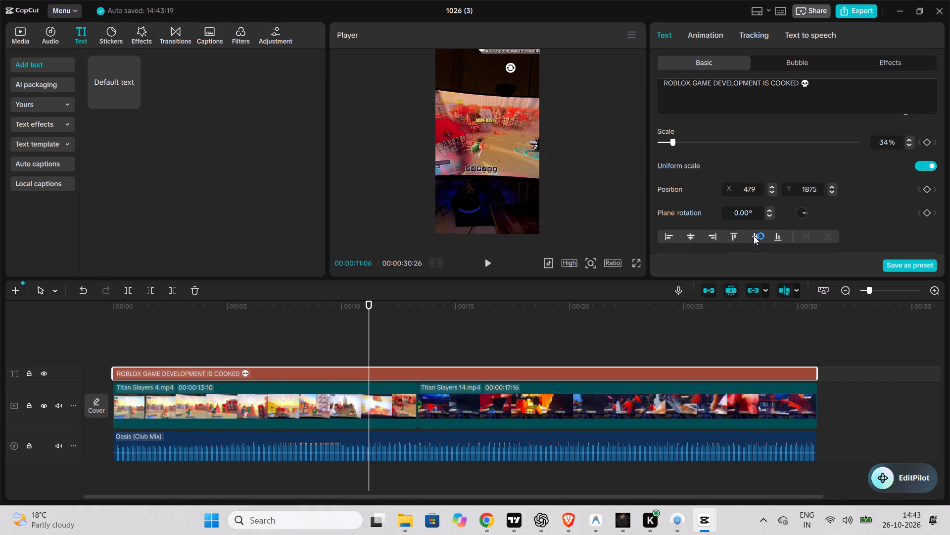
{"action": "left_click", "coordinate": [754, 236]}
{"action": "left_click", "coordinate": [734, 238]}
Move the hook text into the dark area above the monitor, at about X 93, Y 1244.
{"action": "left_click_drag", "start_coordinate": [498, 46], "coordinate": [480, 68]}
{"action": "left_click_drag", "start_coordinate": [499, 52], "coordinate": [481, 78]}
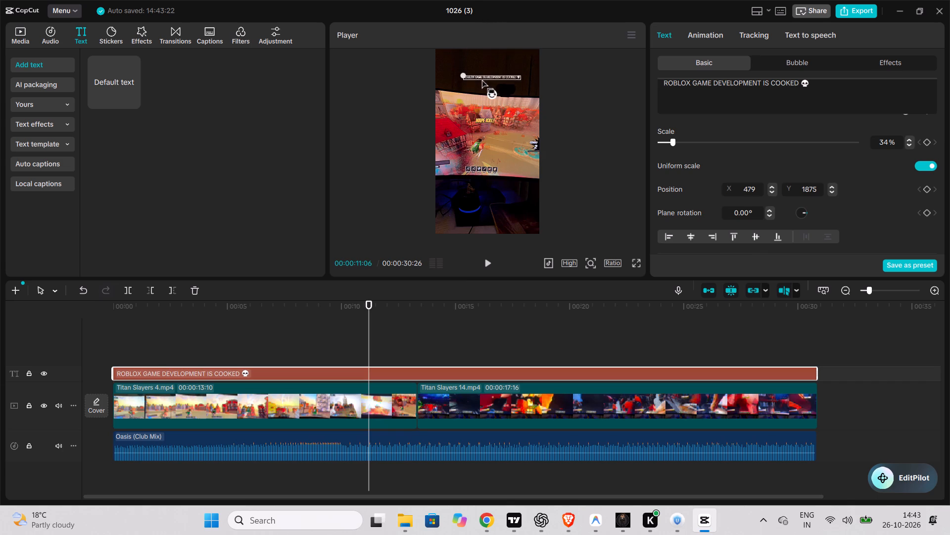
{"action": "left_click_drag", "start_coordinate": [481, 78], "coordinate": [481, 82]}
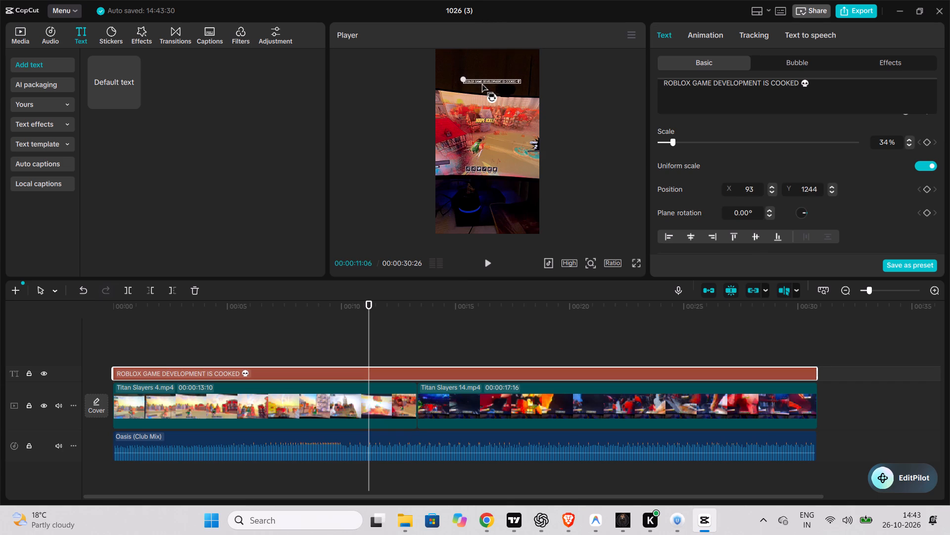
Preview the video full screen from the start to check the hook text's placement.
{"action": "left_click_drag", "start_coordinate": [371, 311], "coordinate": [114, 322]}
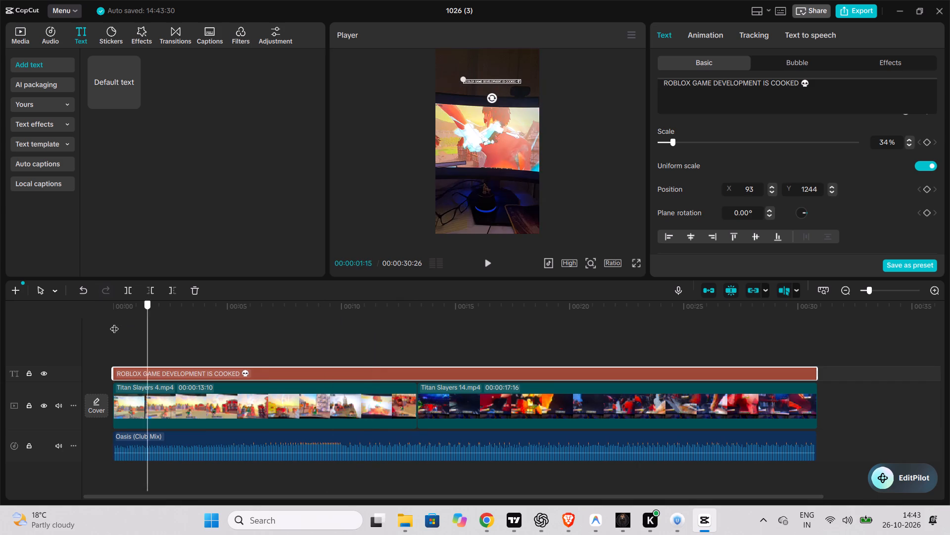
{"action": "left_click_drag", "start_coordinate": [114, 322], "coordinate": [109, 322]}
{"action": "left_click", "coordinate": [638, 263]}
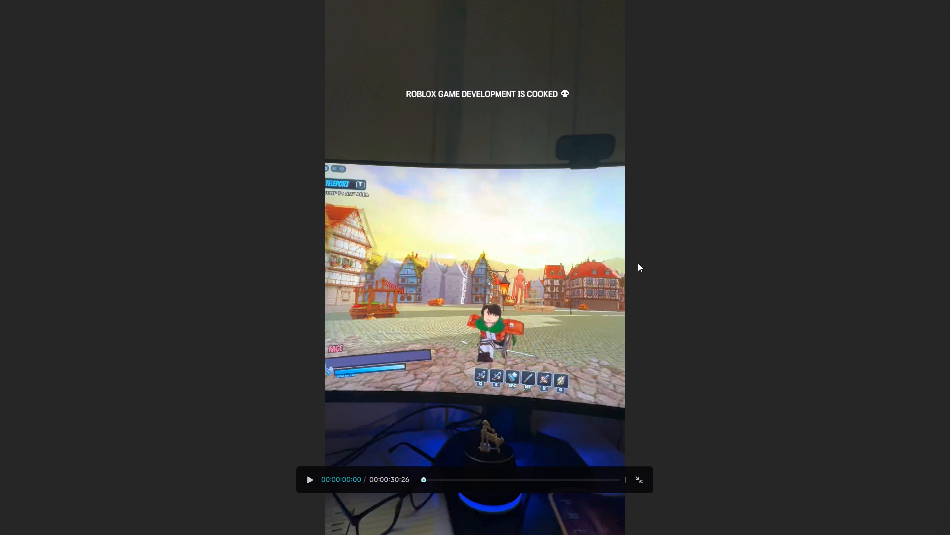
{"action": "left_click", "coordinate": [308, 477]}
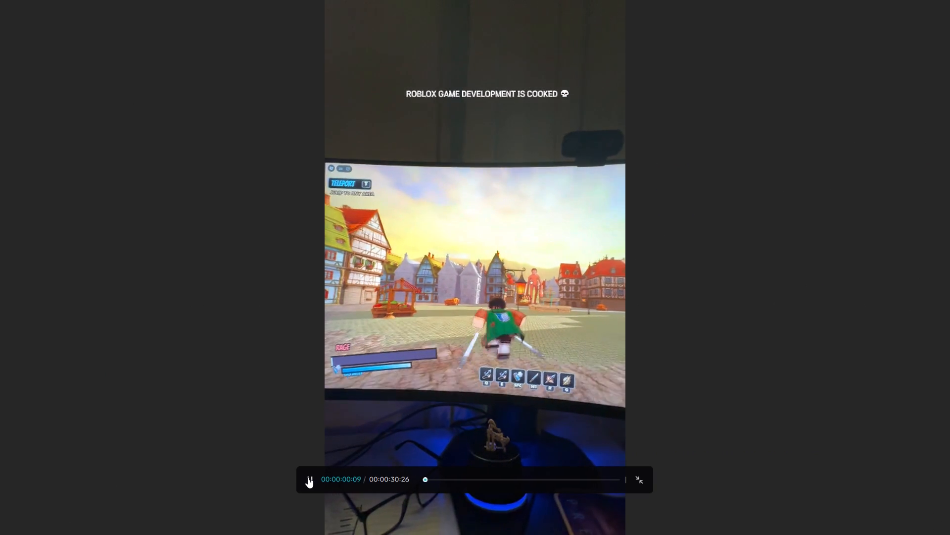
{"action": "key", "text": "Escape"}
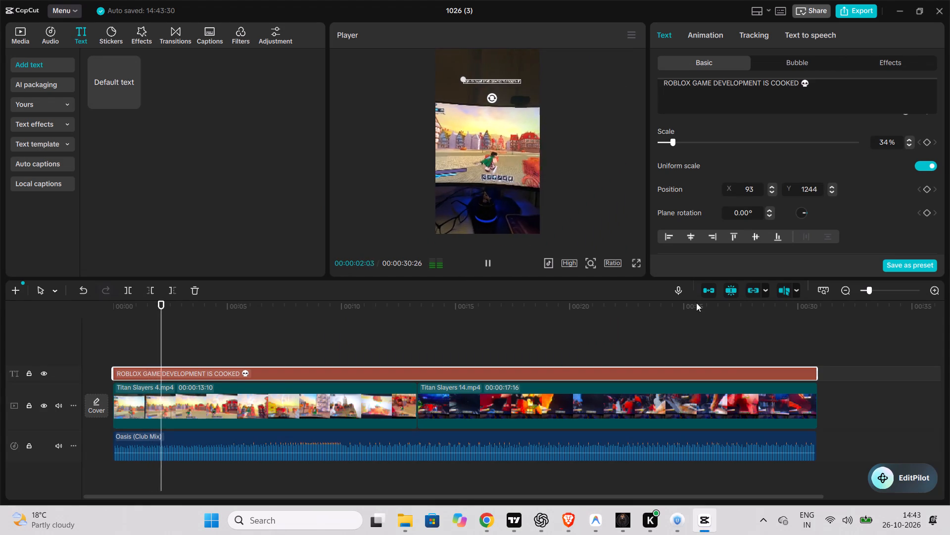
Change the font of the ROBLOX GAME DEVELOPMENT IS COOKED text to 아리랑혼체.
{"action": "scroll", "coordinate": [818, 187], "scroll_direction": "up", "scroll_amount": 3}
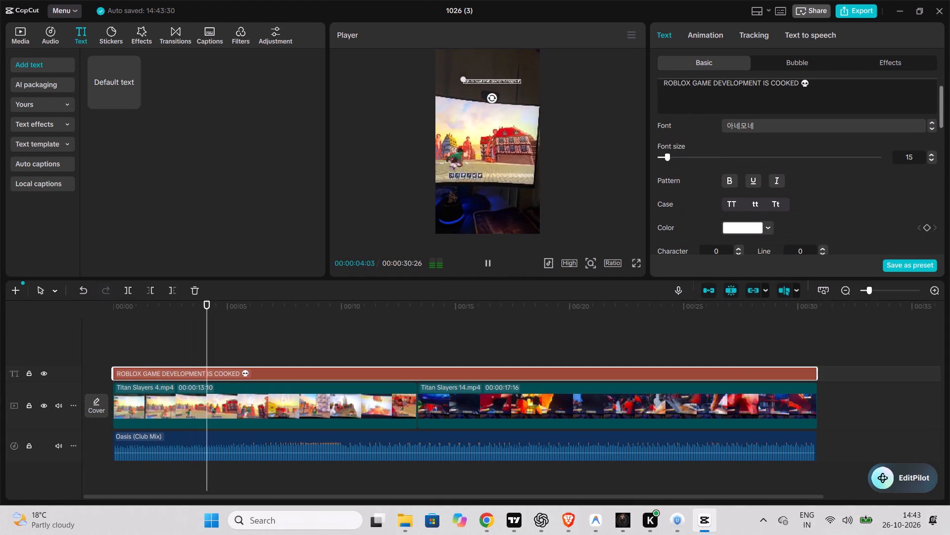
{"action": "left_click", "coordinate": [839, 129]}
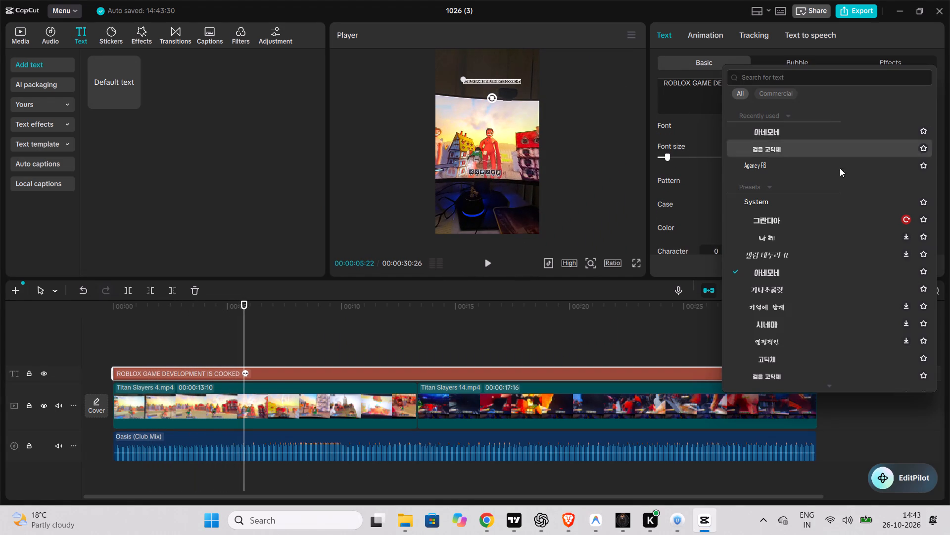
{"action": "scroll", "coordinate": [838, 194], "scroll_direction": "down", "scroll_amount": 4}
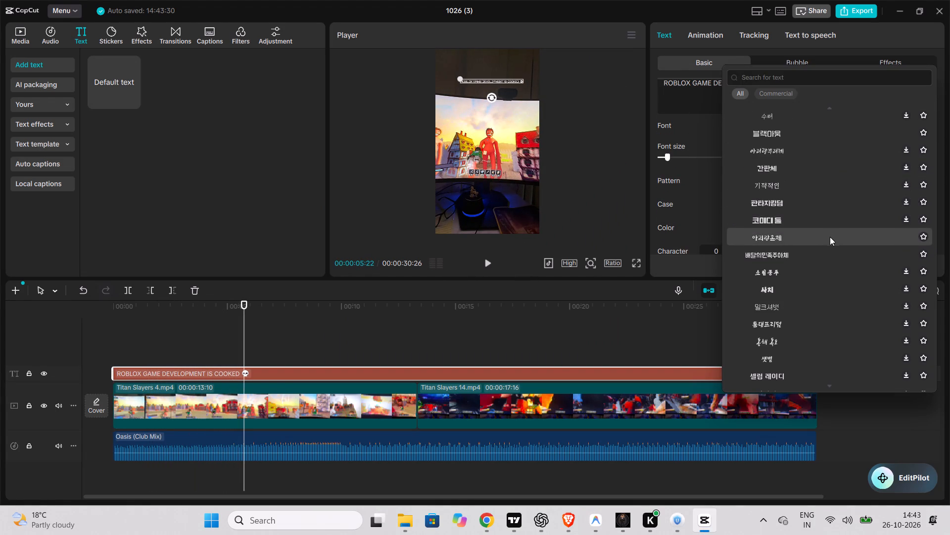
{"action": "left_click", "coordinate": [829, 240]}
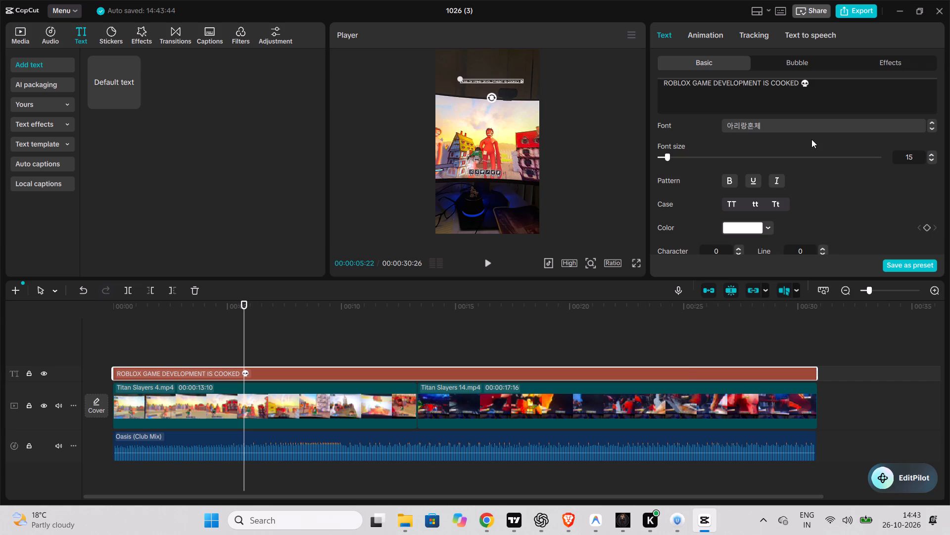
Increase the font size of the hook text to 17.
{"action": "left_click", "coordinate": [934, 154]}
{"action": "left_click", "coordinate": [934, 154]}
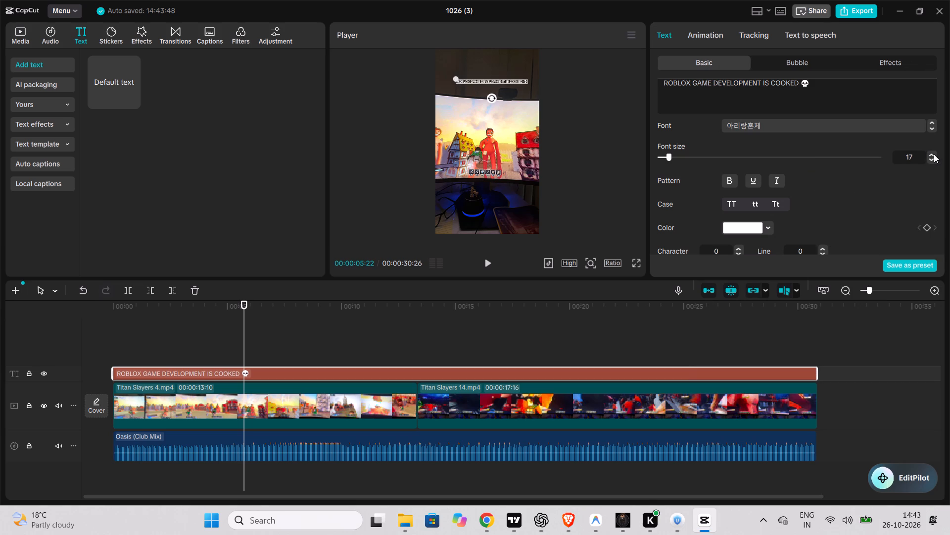
Increase the hook text's font size to 18 and check it full screen.
{"action": "left_click", "coordinate": [934, 154]}
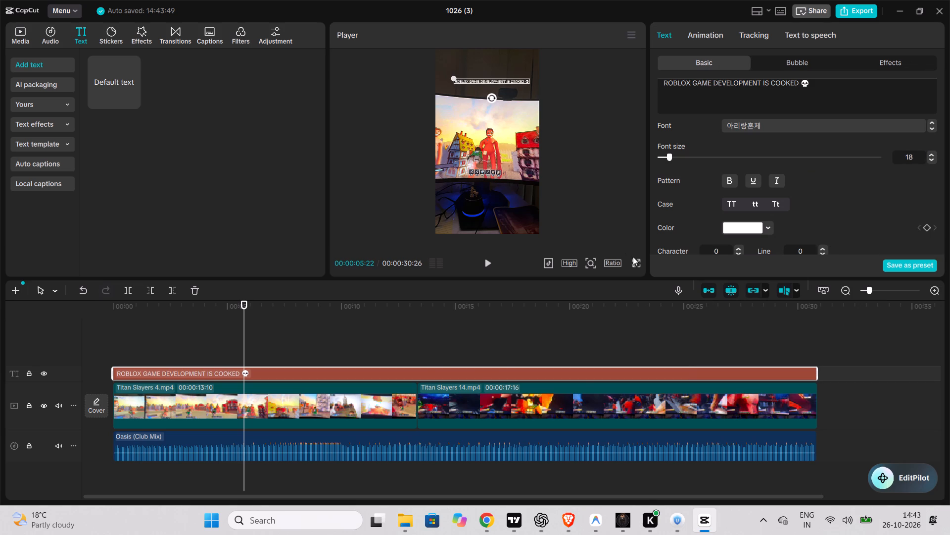
{"action": "left_click", "coordinate": [636, 261]}
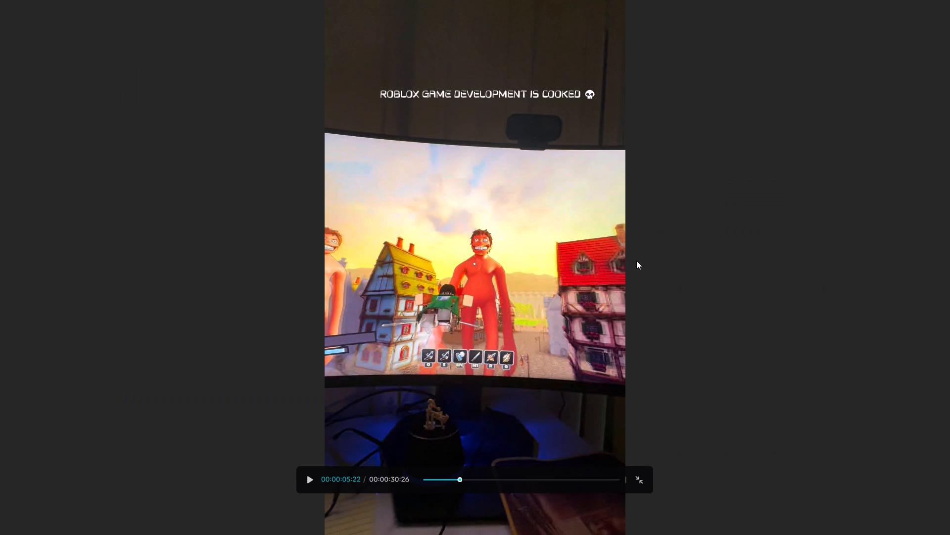
{"action": "key", "text": "Escape"}
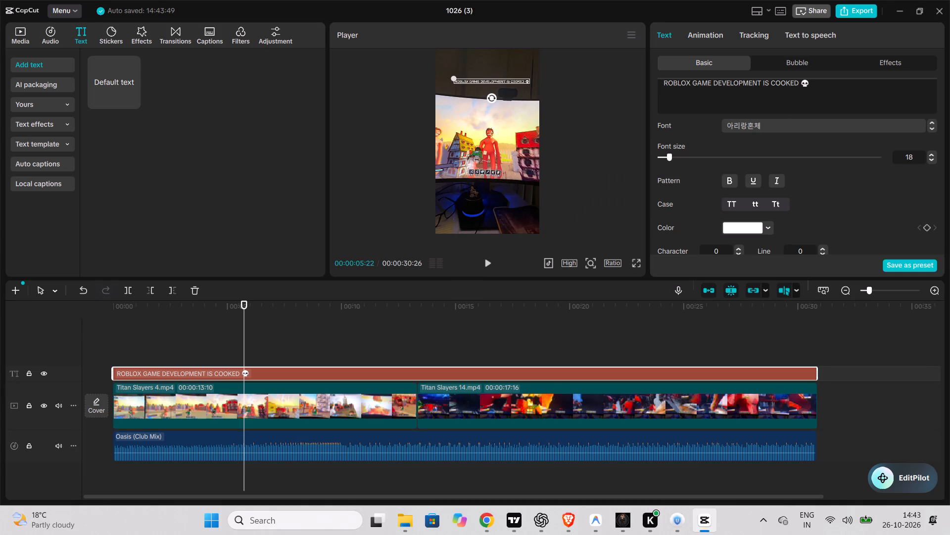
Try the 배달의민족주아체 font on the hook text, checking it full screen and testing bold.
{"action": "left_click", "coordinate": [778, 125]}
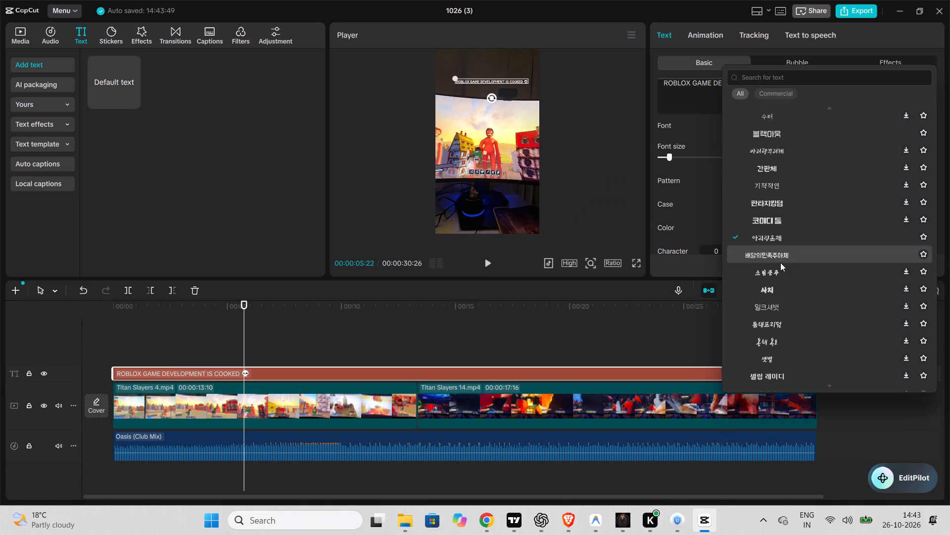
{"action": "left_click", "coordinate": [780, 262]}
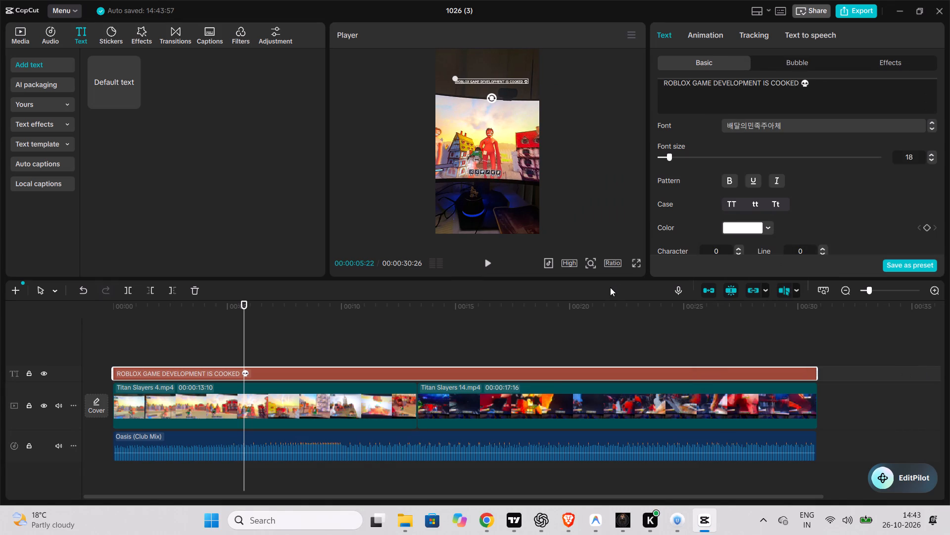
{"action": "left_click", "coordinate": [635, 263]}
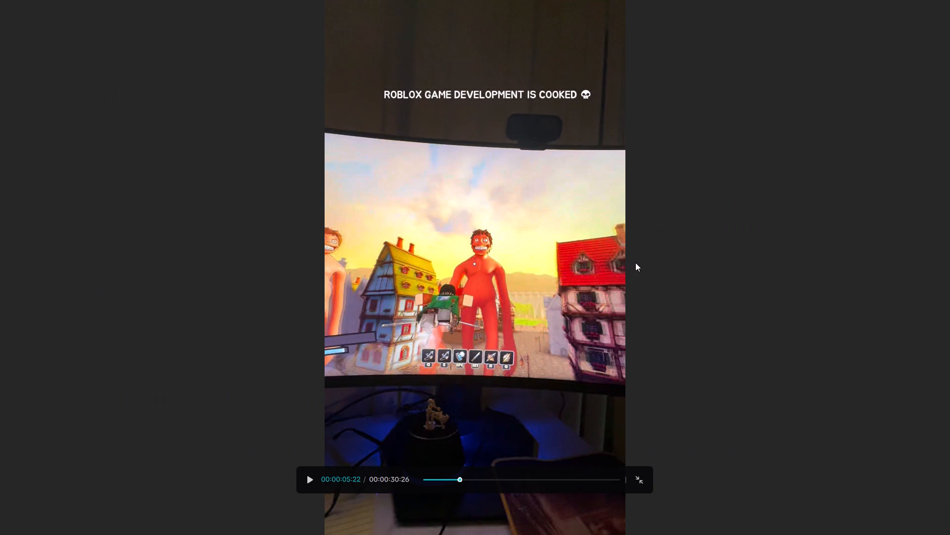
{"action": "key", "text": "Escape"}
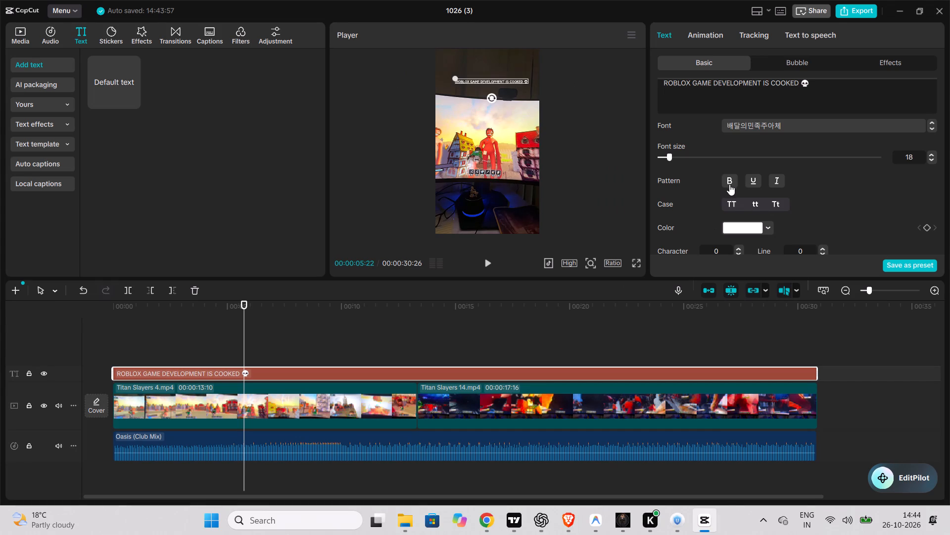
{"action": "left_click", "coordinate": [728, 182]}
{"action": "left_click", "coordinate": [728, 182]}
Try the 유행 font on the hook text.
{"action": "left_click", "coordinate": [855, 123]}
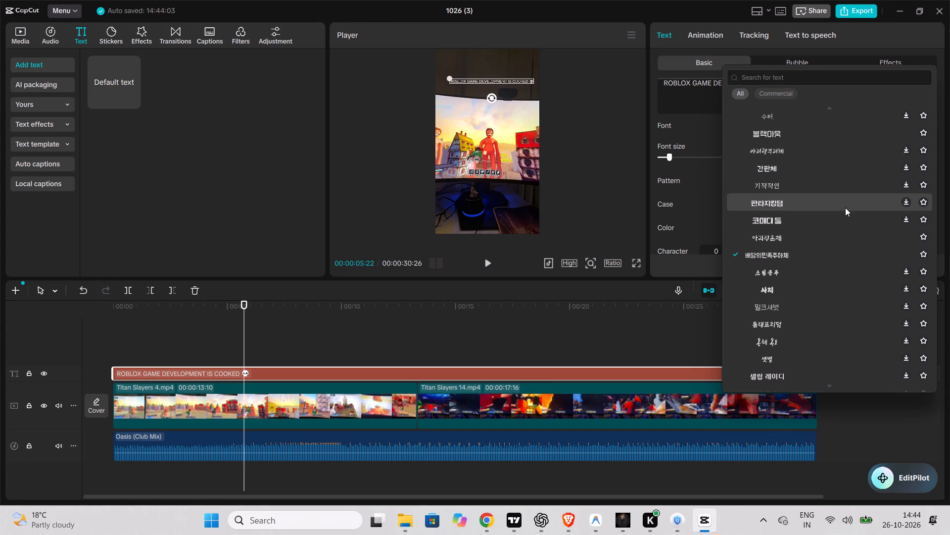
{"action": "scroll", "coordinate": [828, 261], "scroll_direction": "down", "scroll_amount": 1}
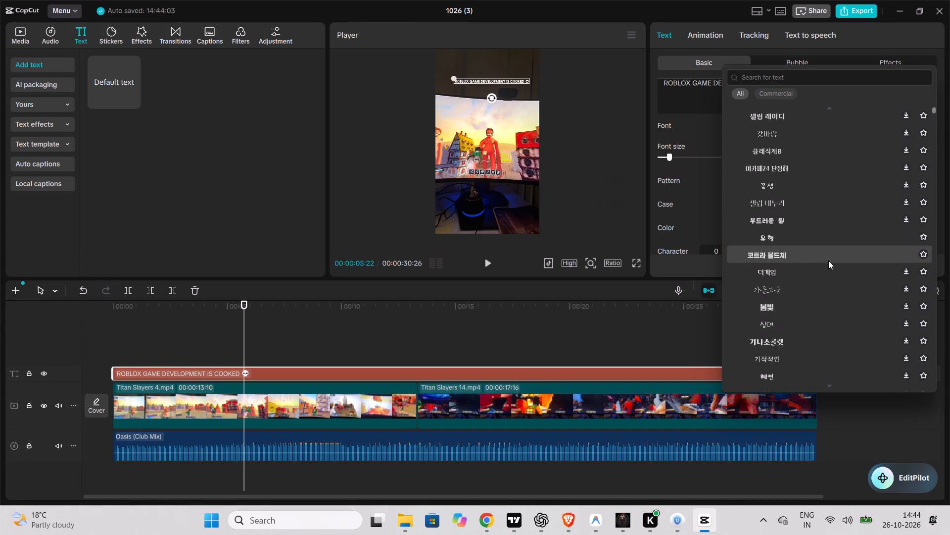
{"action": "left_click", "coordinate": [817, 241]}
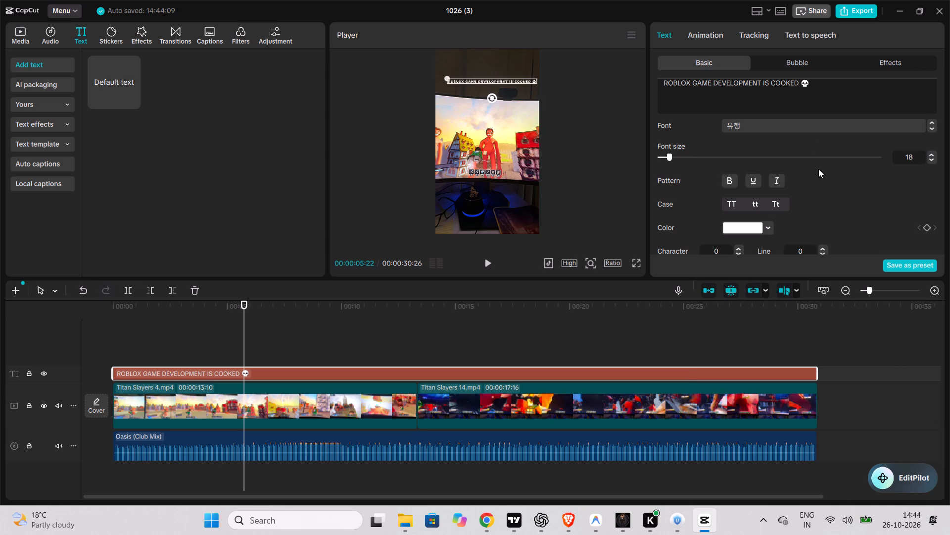
Change the hook text's font to 학교안심투호R and check it full screen.
{"action": "left_click", "coordinate": [802, 123]}
{"action": "left_click", "coordinate": [802, 125]}
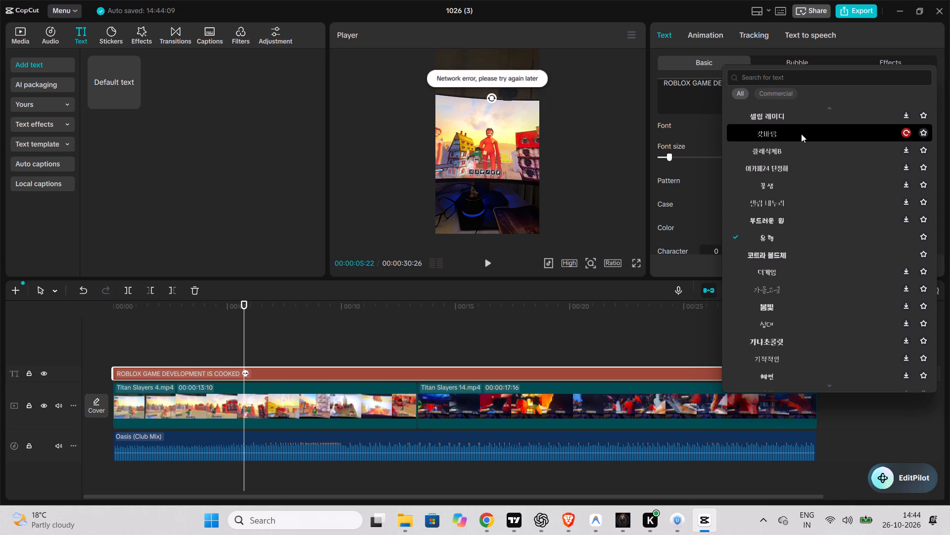
{"action": "scroll", "coordinate": [802, 242], "scroll_direction": "down", "scroll_amount": 3}
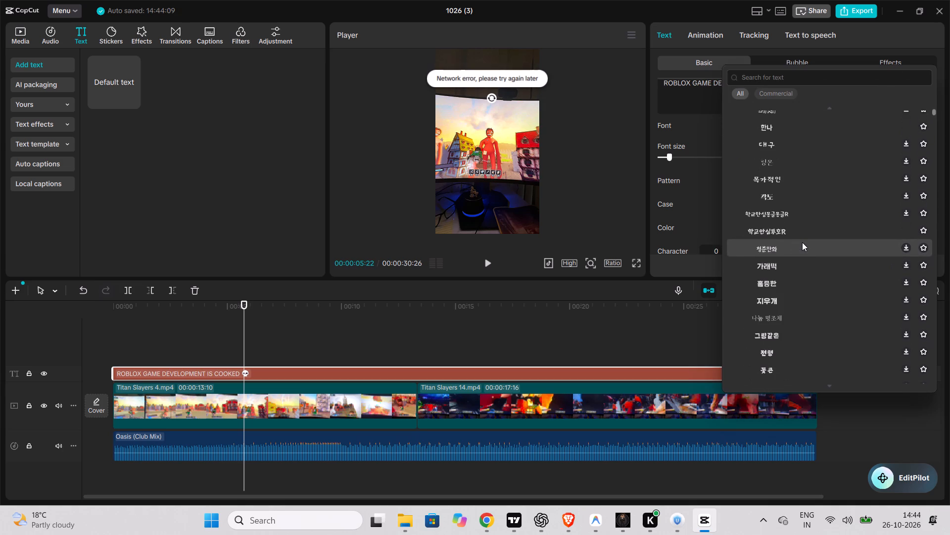
{"action": "left_click", "coordinate": [803, 227]}
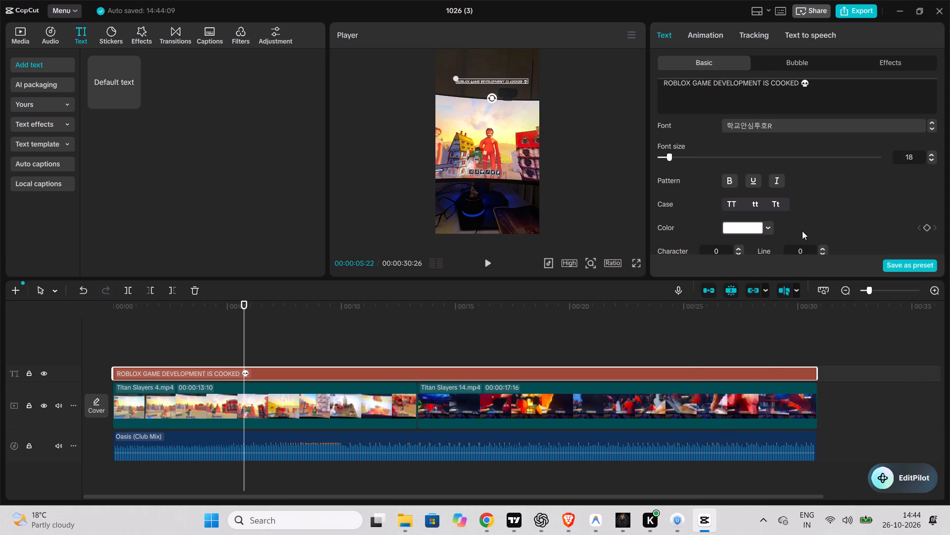
{"action": "left_click", "coordinate": [643, 265]}
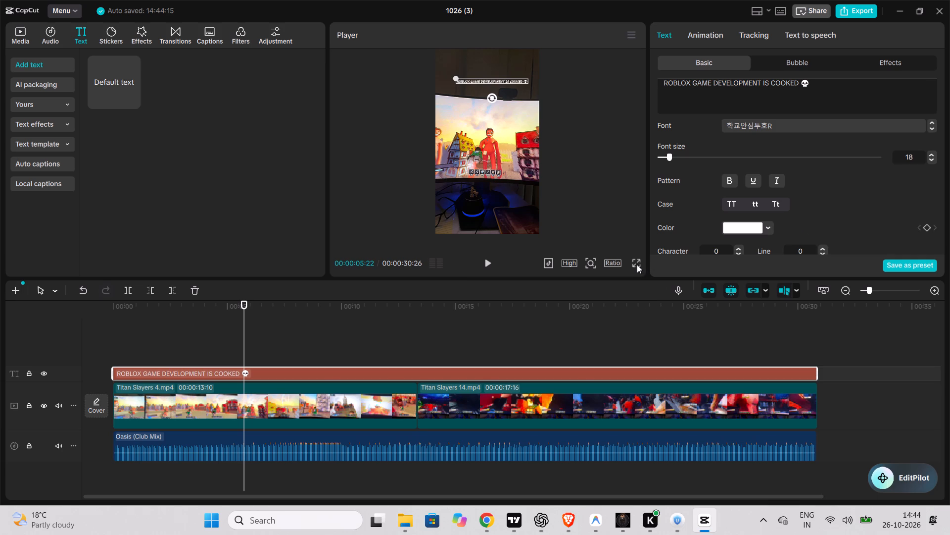
{"action": "left_click", "coordinate": [636, 265]}
{"action": "key", "text": "Escape"}
Shift the hook text slightly down toward the frame's horizontal centre and set its font size to 20.
{"action": "left_click_drag", "start_coordinate": [500, 80], "coordinate": [493, 83]}
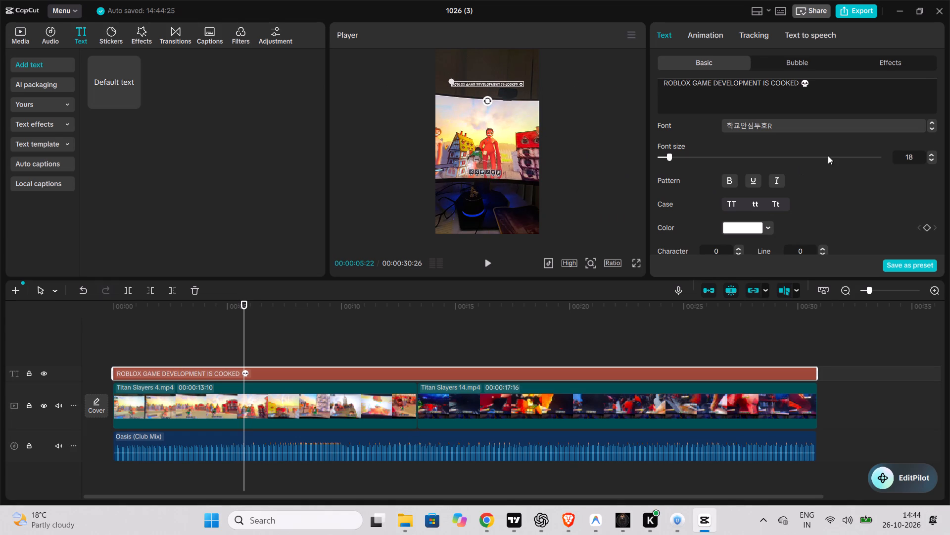
{"action": "double_click", "coordinate": [931, 154]}
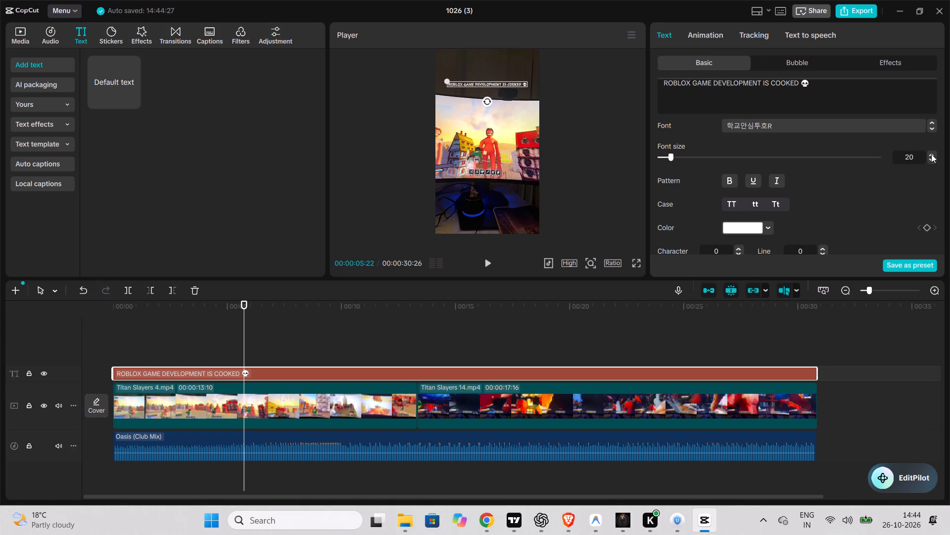
Preview the video full screen from the start to check the hook text over both clips.
{"action": "left_click", "coordinate": [636, 263]}
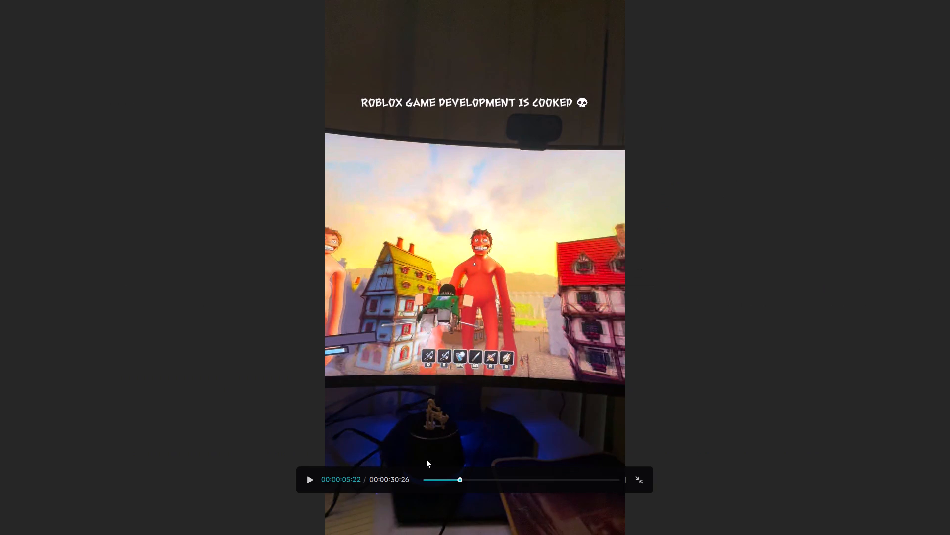
{"action": "left_click", "coordinate": [424, 478]}
{"action": "key", "text": "space"}
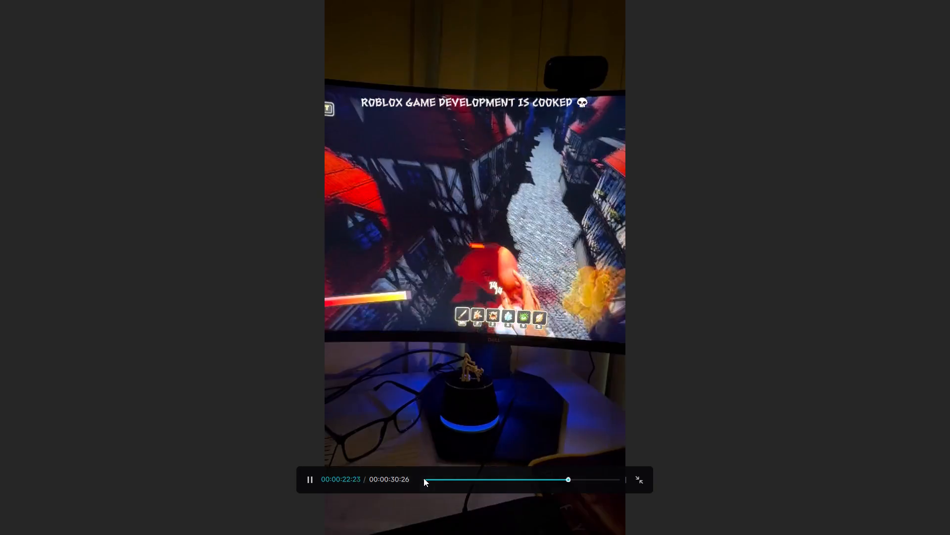
{"action": "key", "text": "Escape"}
{"action": "left_click", "coordinate": [487, 261]}
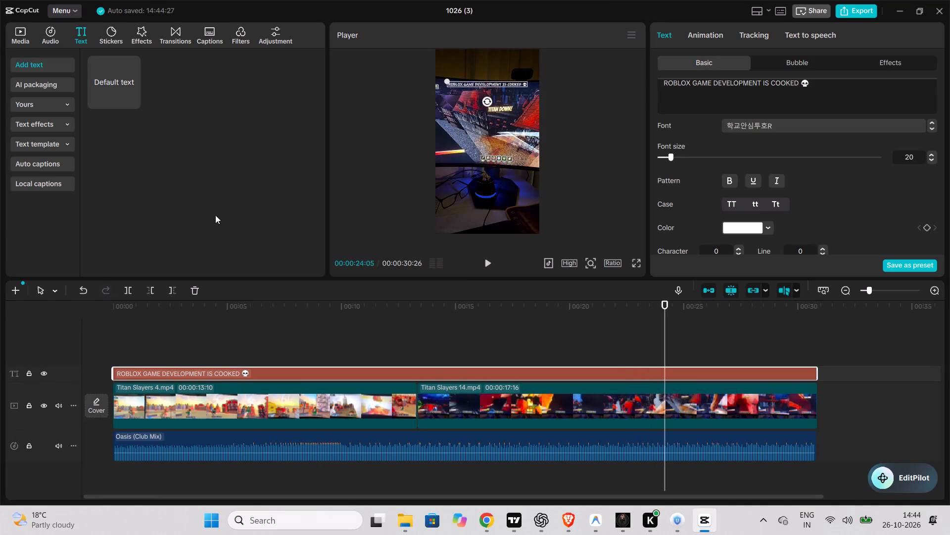
{"action": "left_click", "coordinate": [106, 84]}
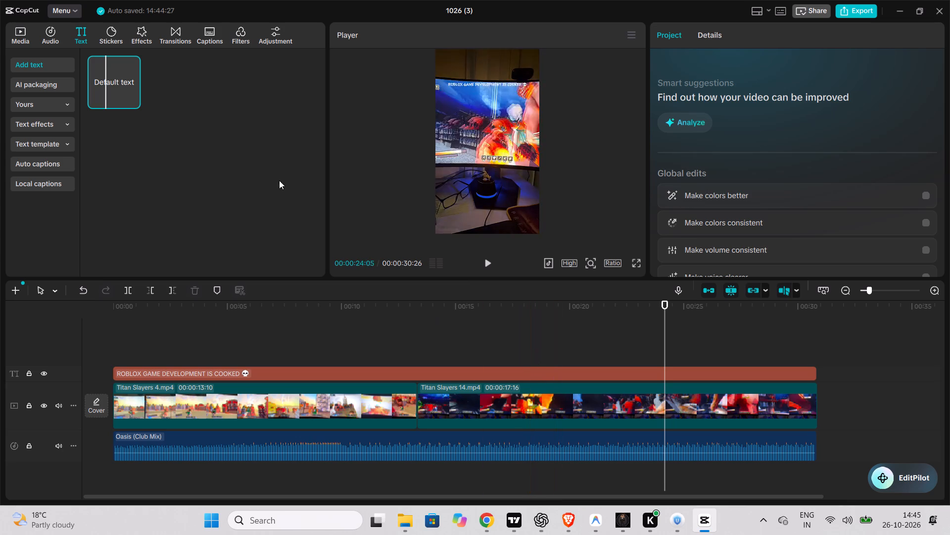
{"action": "left_click", "coordinate": [135, 101]}
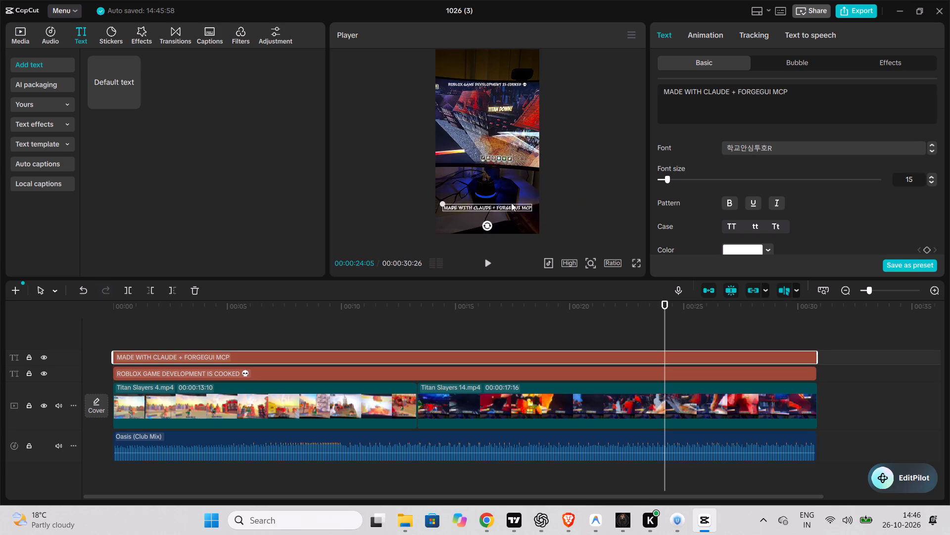
Scale the MADE WITH CLAUDE + FORGEGUI MCP text down slightly and check both texts full screen at about 5 seconds.
{"action": "left_click", "coordinate": [512, 208]}
{"action": "left_click", "coordinate": [513, 206]}
{"action": "left_click_drag", "start_coordinate": [443, 202], "coordinate": [457, 205]}
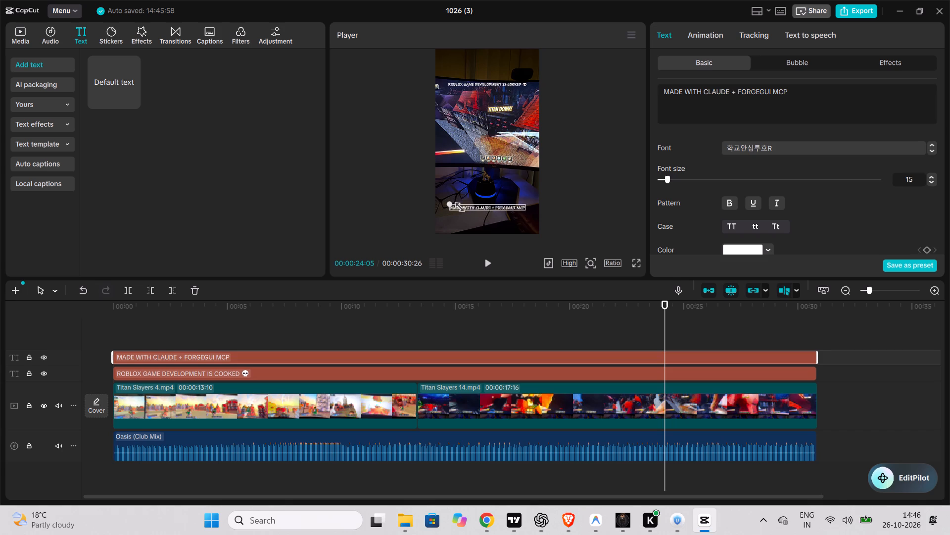
{"action": "left_click_drag", "start_coordinate": [457, 205], "coordinate": [463, 206]}
{"action": "left_click_drag", "start_coordinate": [463, 206], "coordinate": [467, 209]}
{"action": "left_click", "coordinate": [237, 349]}
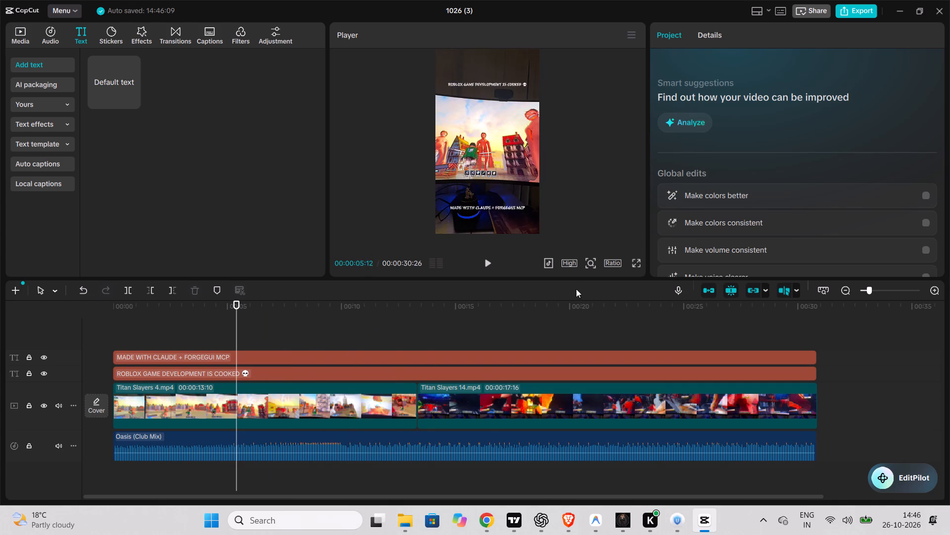
{"action": "left_click", "coordinate": [634, 263]}
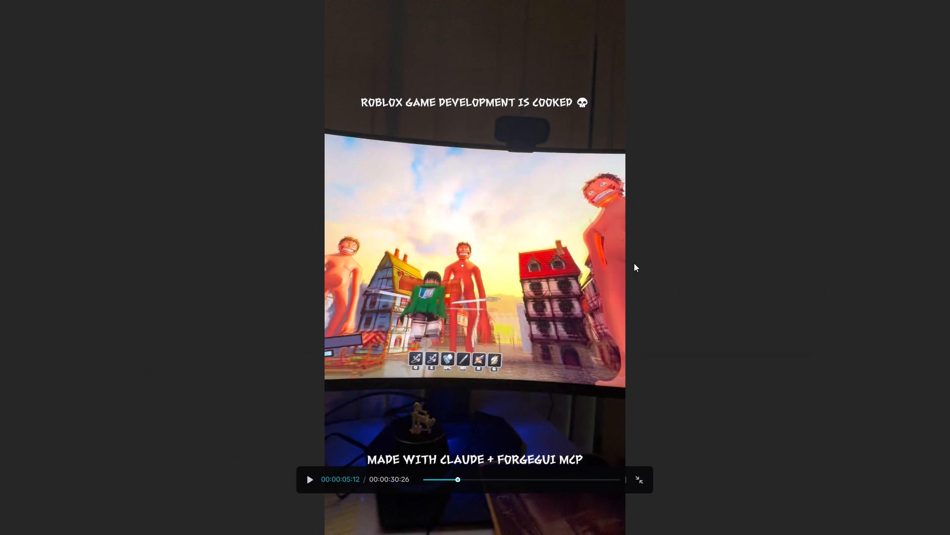
{"action": "key", "text": "Escape"}
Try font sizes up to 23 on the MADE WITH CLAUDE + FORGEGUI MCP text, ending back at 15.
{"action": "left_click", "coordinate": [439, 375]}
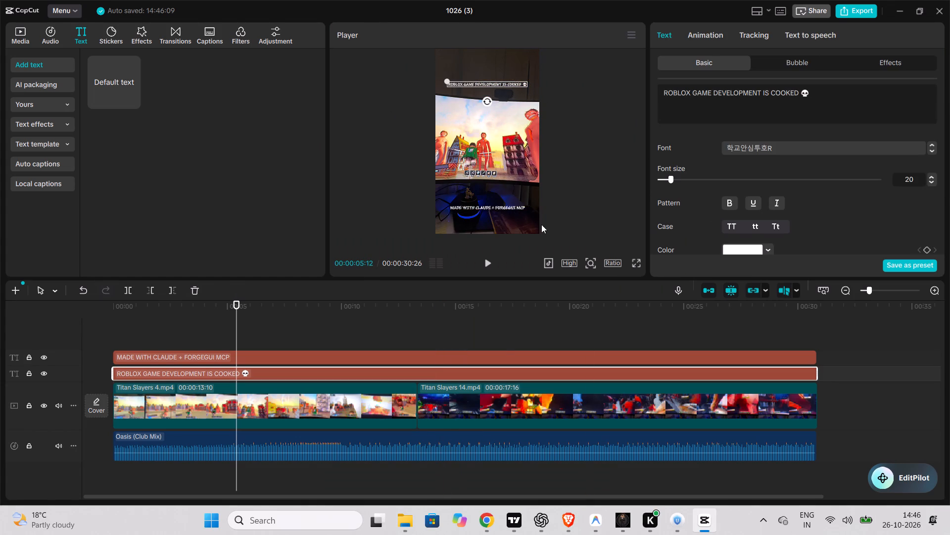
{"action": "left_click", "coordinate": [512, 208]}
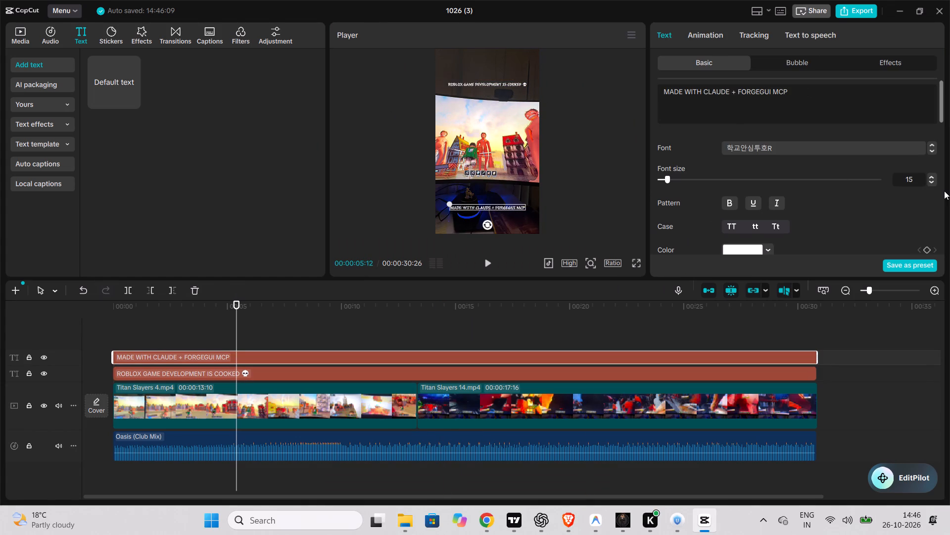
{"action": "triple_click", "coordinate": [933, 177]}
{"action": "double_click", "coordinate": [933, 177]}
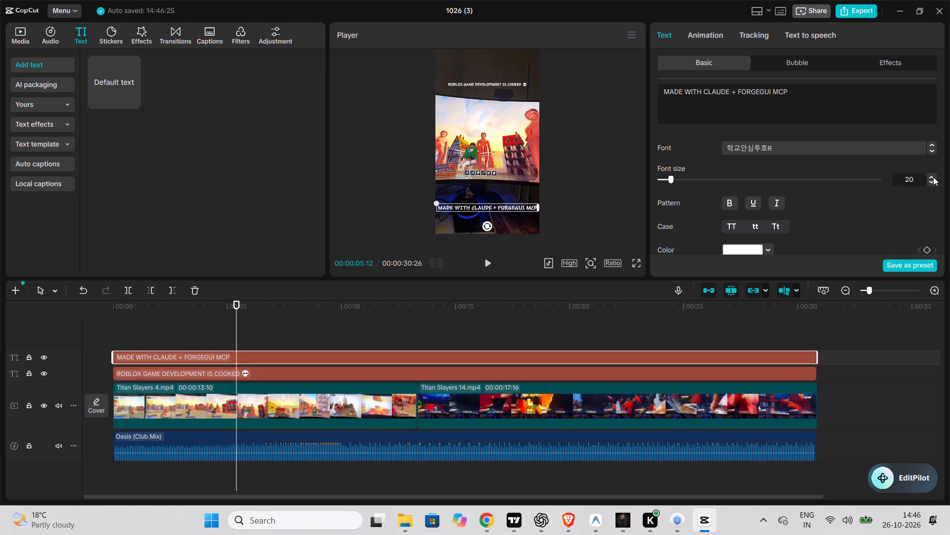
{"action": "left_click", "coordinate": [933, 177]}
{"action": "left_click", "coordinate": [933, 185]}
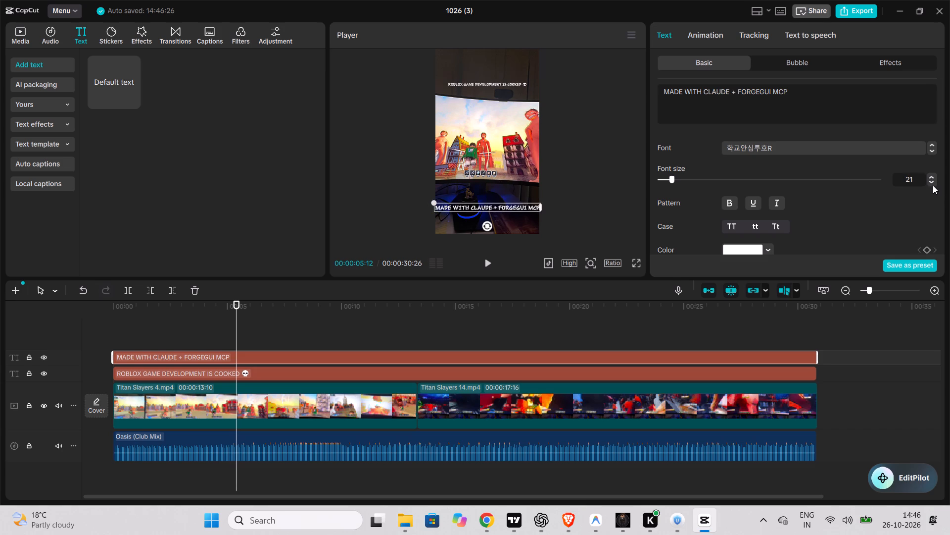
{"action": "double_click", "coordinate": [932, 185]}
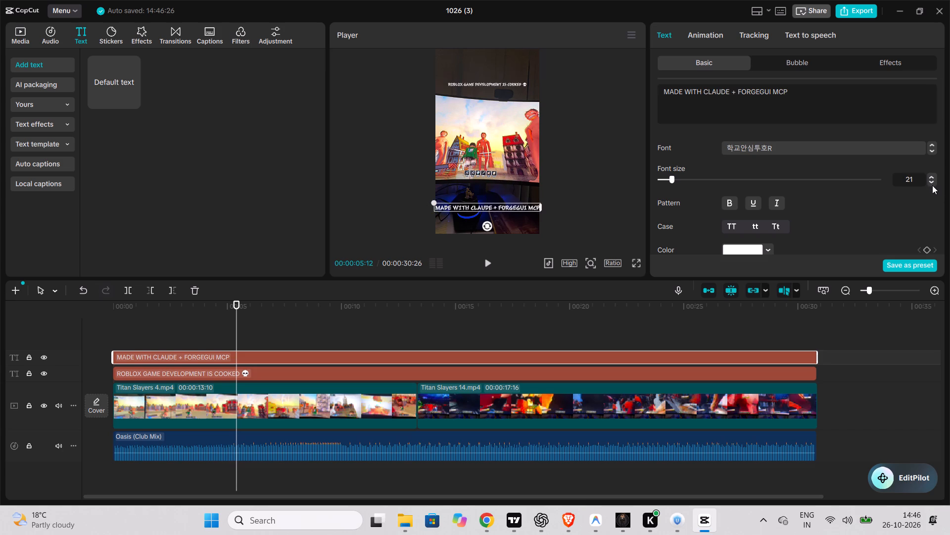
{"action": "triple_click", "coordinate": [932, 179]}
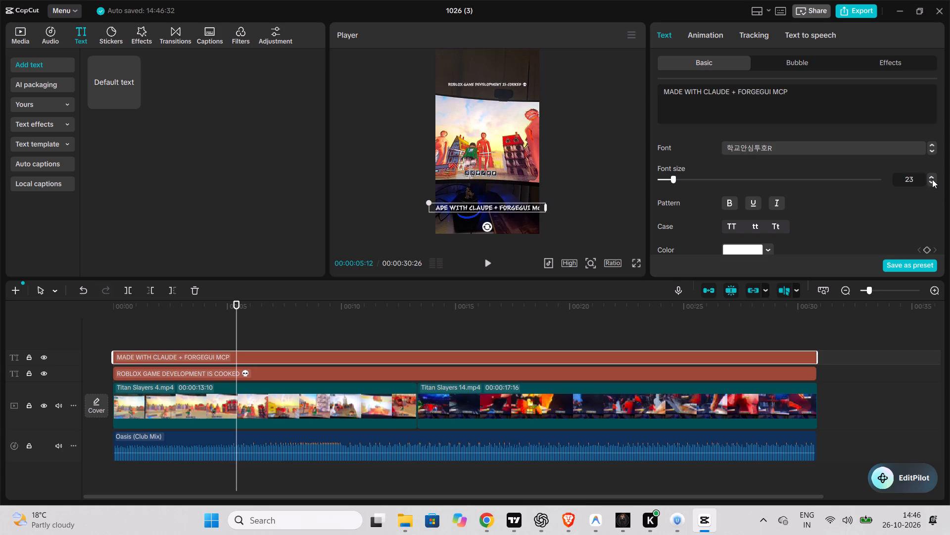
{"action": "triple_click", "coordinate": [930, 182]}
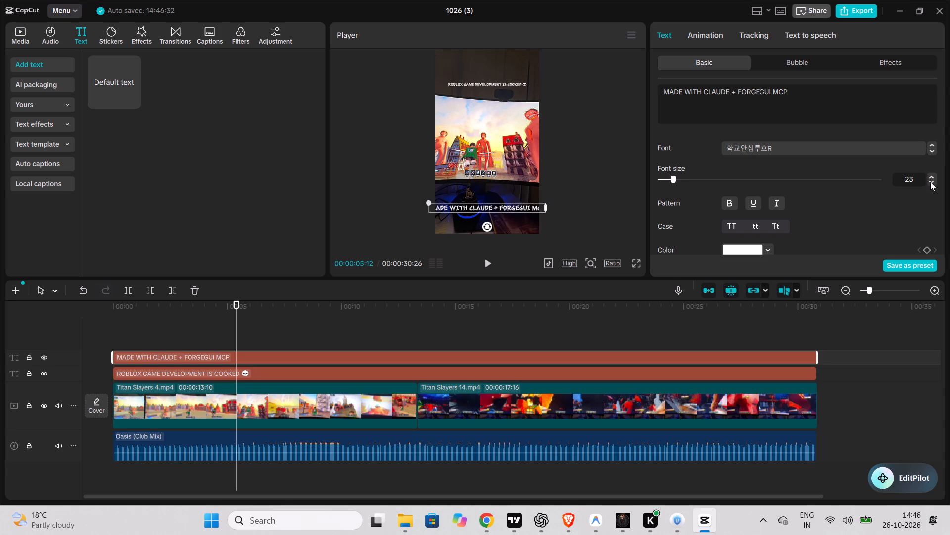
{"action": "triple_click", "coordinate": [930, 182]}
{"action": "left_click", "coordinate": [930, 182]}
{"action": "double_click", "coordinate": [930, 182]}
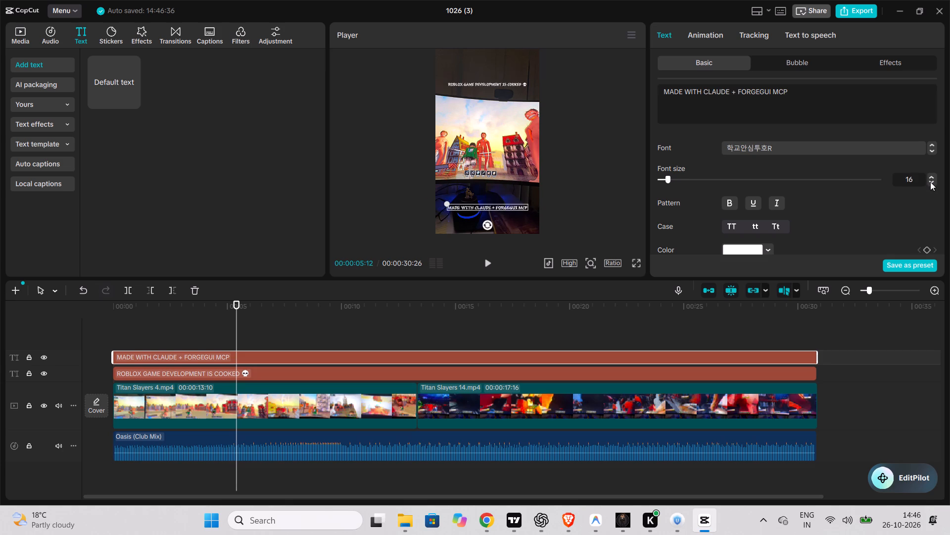
Scale the ROBLOX GAME DEVELOPMENT IS COOKED hook text up slightly, keeping it within the frame width.
{"action": "left_click", "coordinate": [510, 84]}
{"action": "left_click_drag", "start_coordinate": [446, 81], "coordinate": [444, 81]}
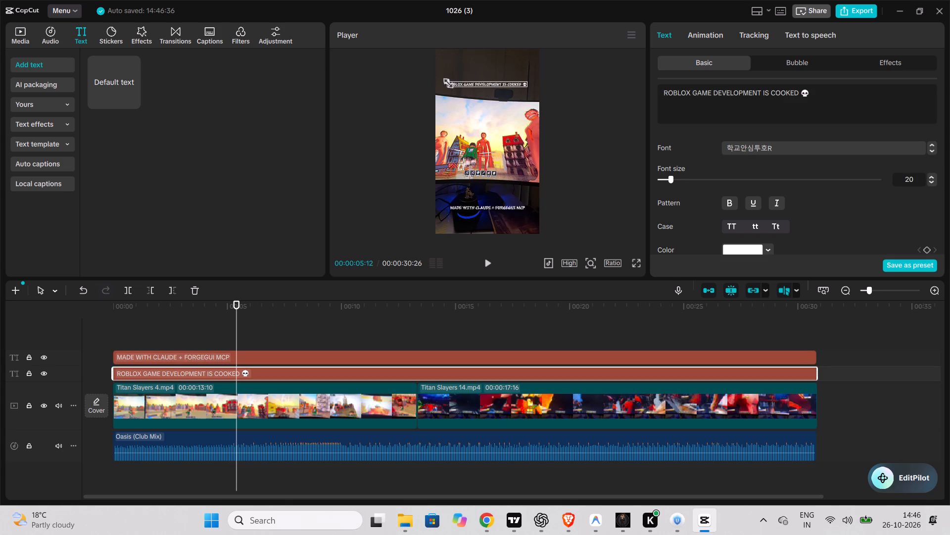
{"action": "left_click_drag", "start_coordinate": [444, 81], "coordinate": [440, 81]}
Play the video full screen from the start to review both texts over the clips.
{"action": "left_click", "coordinate": [635, 261]}
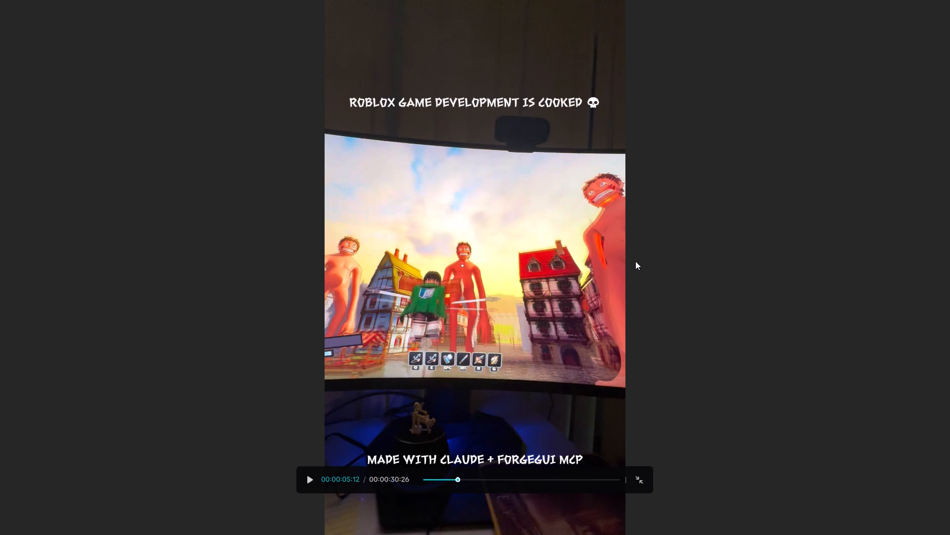
{"action": "left_click", "coordinate": [635, 261]}
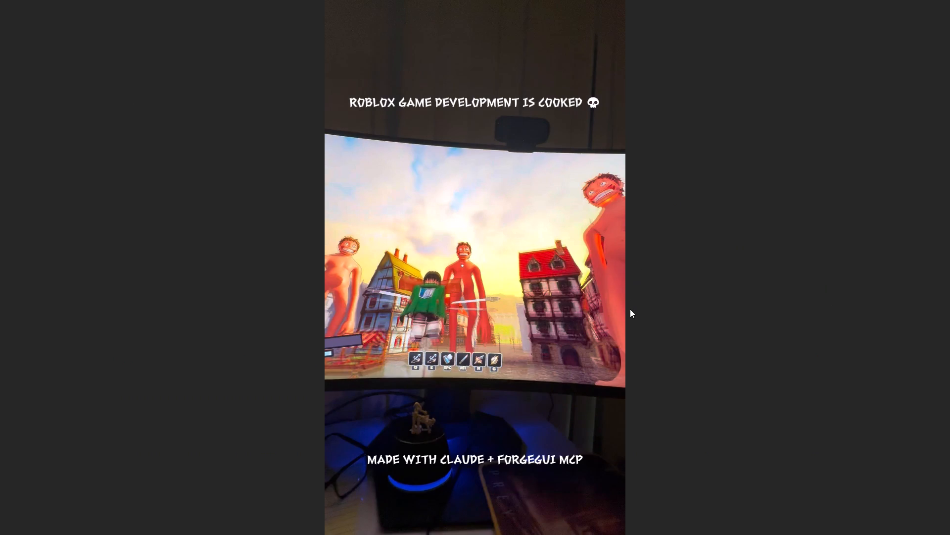
{"action": "left_click", "coordinate": [381, 480]}
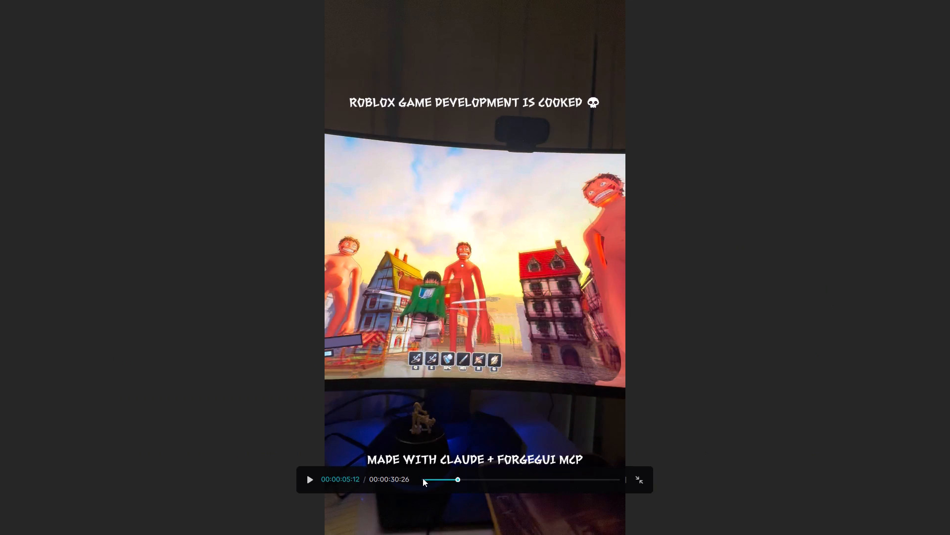
{"action": "left_click", "coordinate": [425, 478]}
{"action": "left_click", "coordinate": [311, 479]}
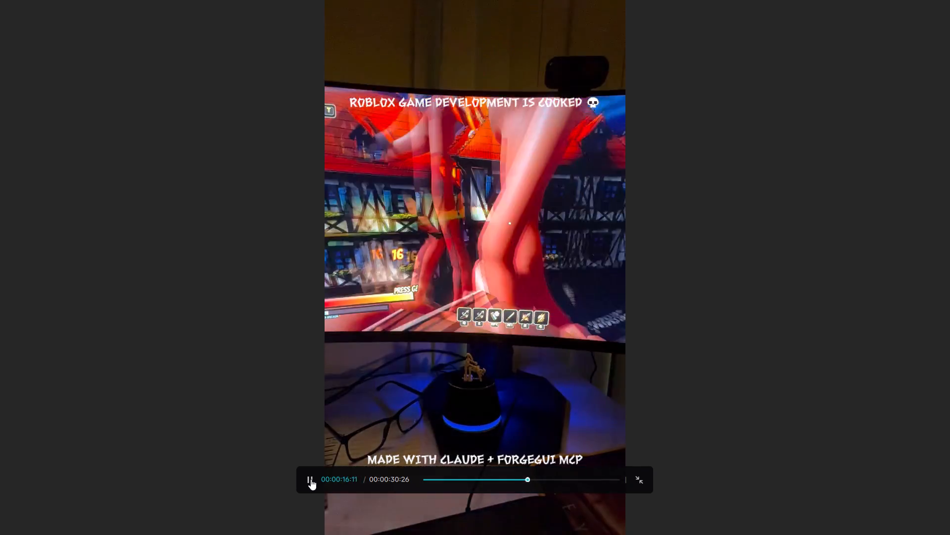
{"action": "key", "text": "Escape"}
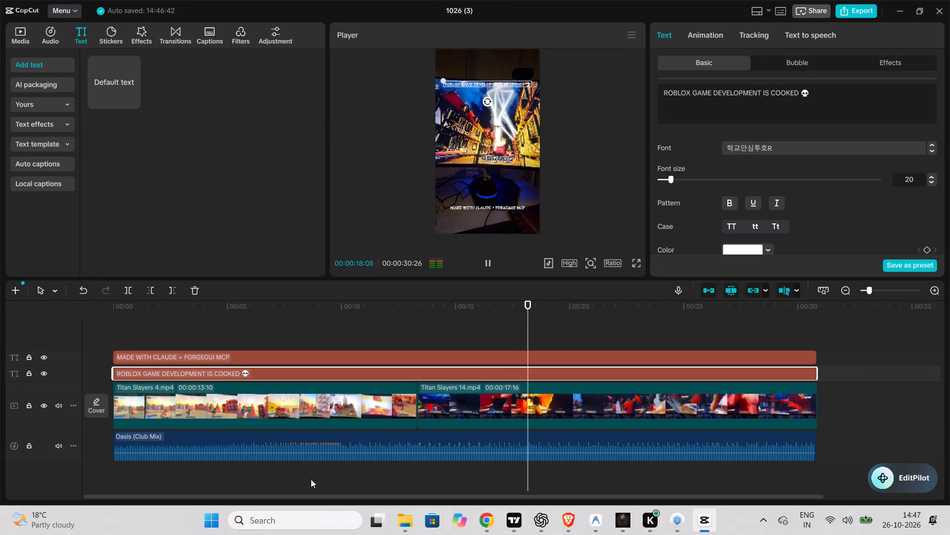
Export the video as 1026 (3) to D:/clip/1026 (3) in 1080P, H.264, mp4 at 30fps.
{"action": "left_click", "coordinate": [851, 7]}
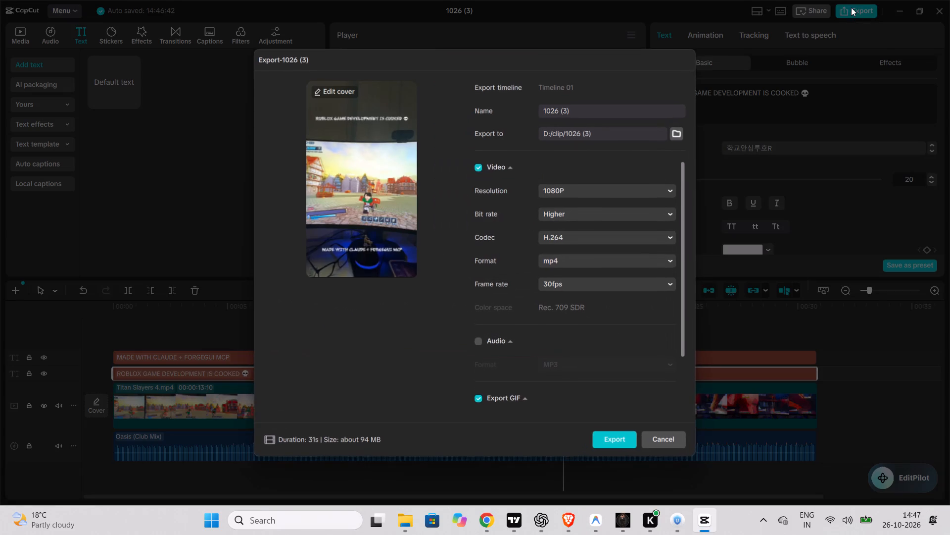
{"action": "scroll", "coordinate": [595, 223], "scroll_direction": "down", "scroll_amount": 2}
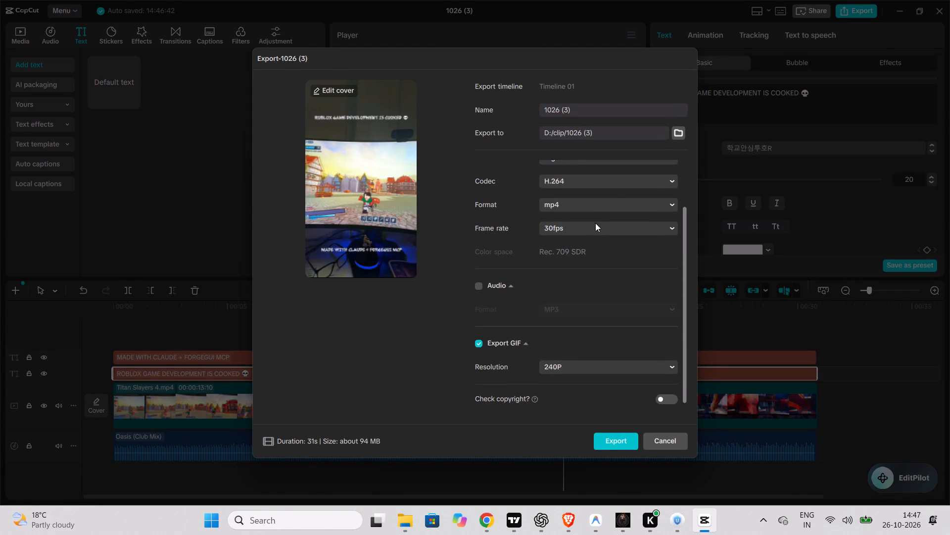
{"action": "scroll", "coordinate": [595, 223], "scroll_direction": "up", "scroll_amount": 4}
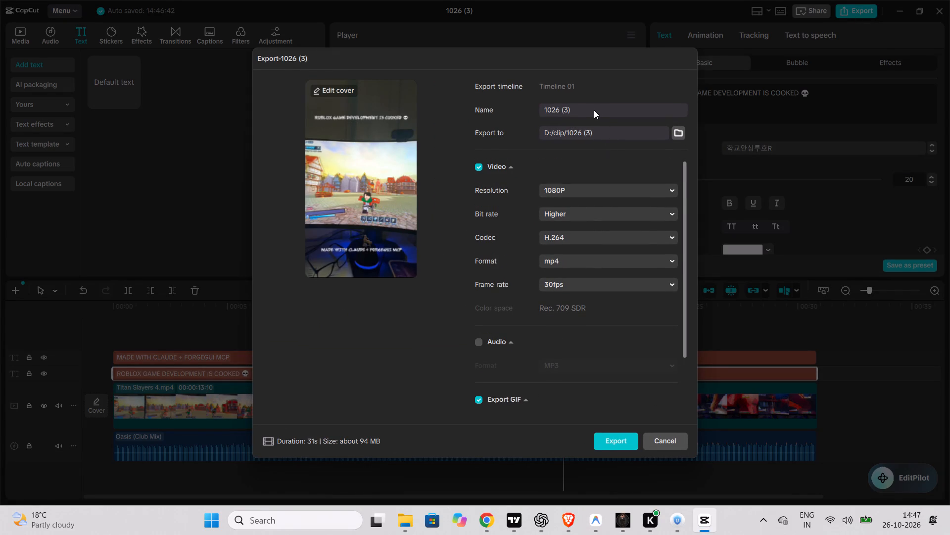
{"action": "left_click", "coordinate": [591, 110]}
{"action": "left_click", "coordinate": [620, 444]}
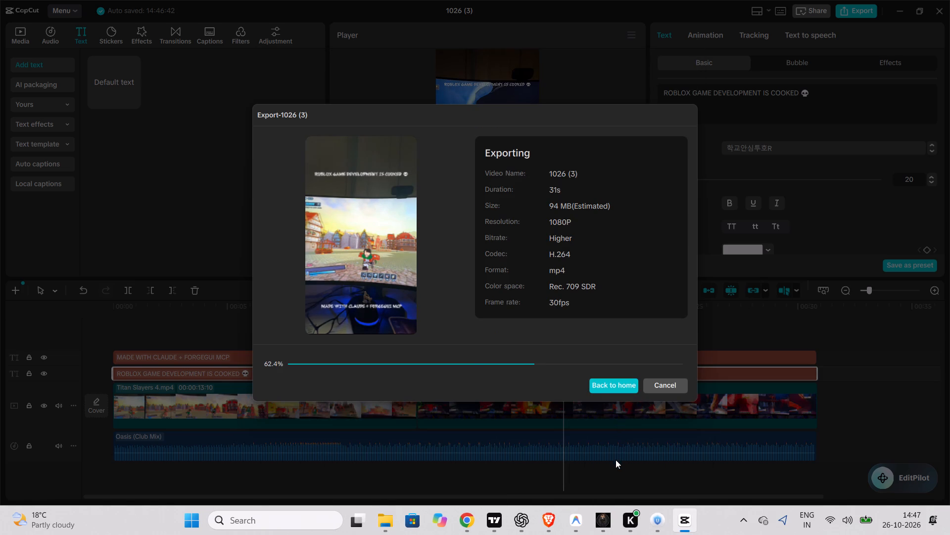
Switch to File Explorer and check the clip folder's 1026 (3) subfolder for the exported video.
{"action": "left_click", "coordinate": [396, 513]}
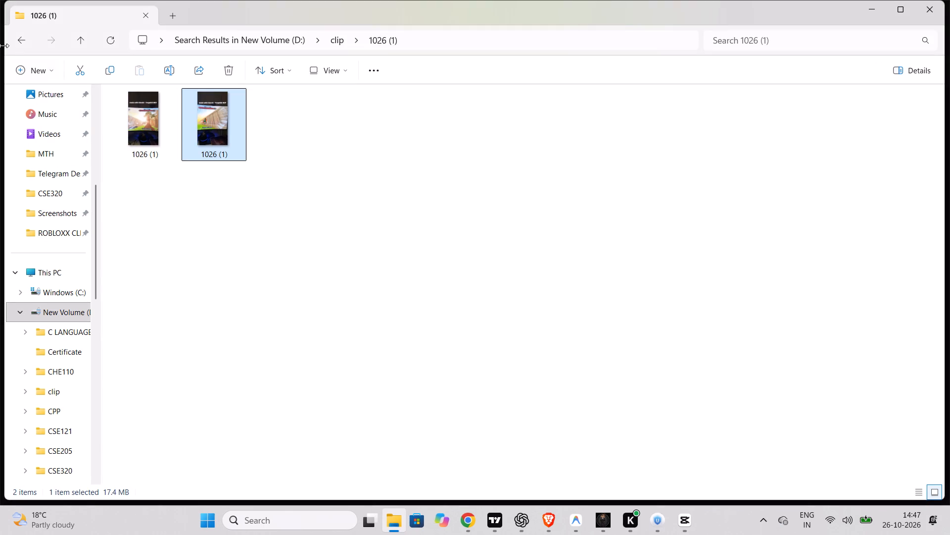
{"action": "left_click", "coordinate": [14, 41]}
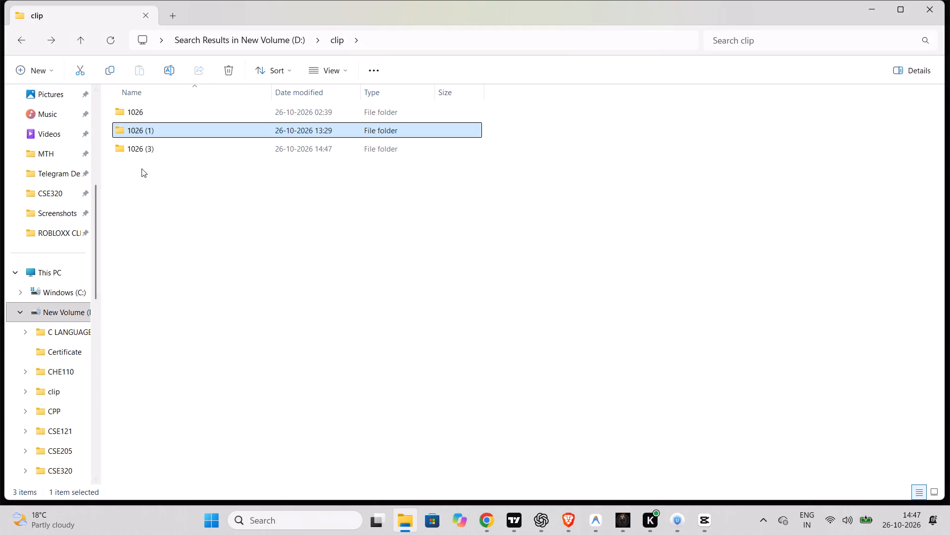
{"action": "double_click", "coordinate": [150, 154]}
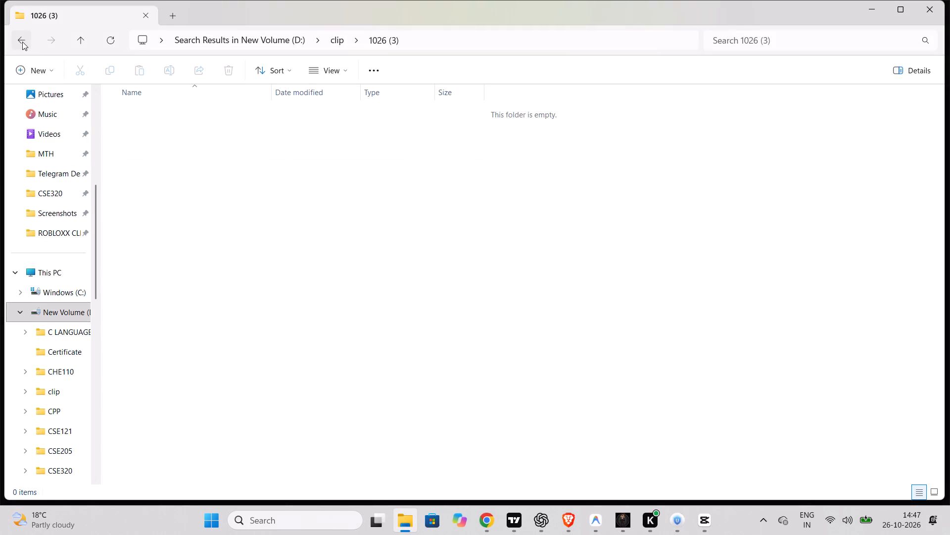
{"action": "left_click", "coordinate": [22, 42]}
{"action": "double_click", "coordinate": [154, 153]}
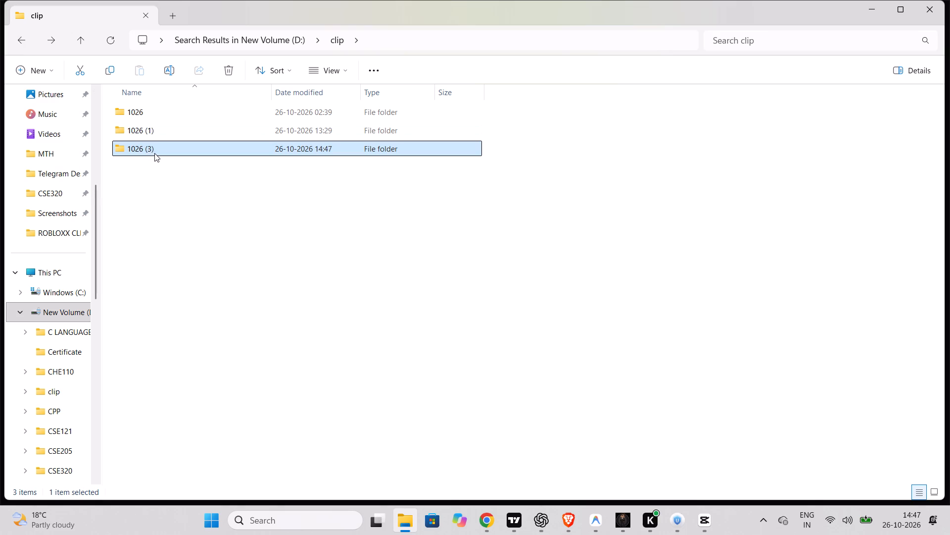
{"action": "left_click", "coordinate": [19, 44]}
{"action": "left_click", "coordinate": [19, 44]}
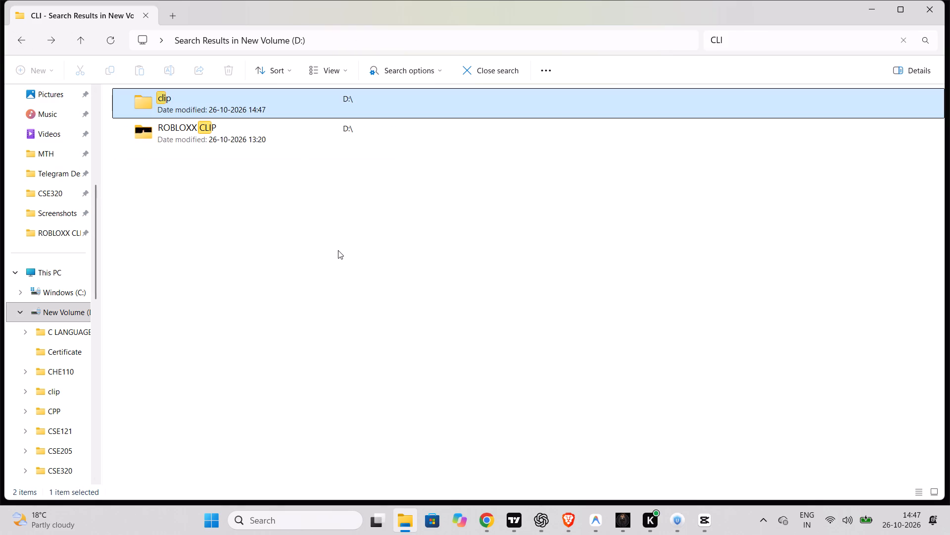
Return to CapCut and close the finished export dialog without sharing the video.
{"action": "left_click", "coordinate": [708, 520]}
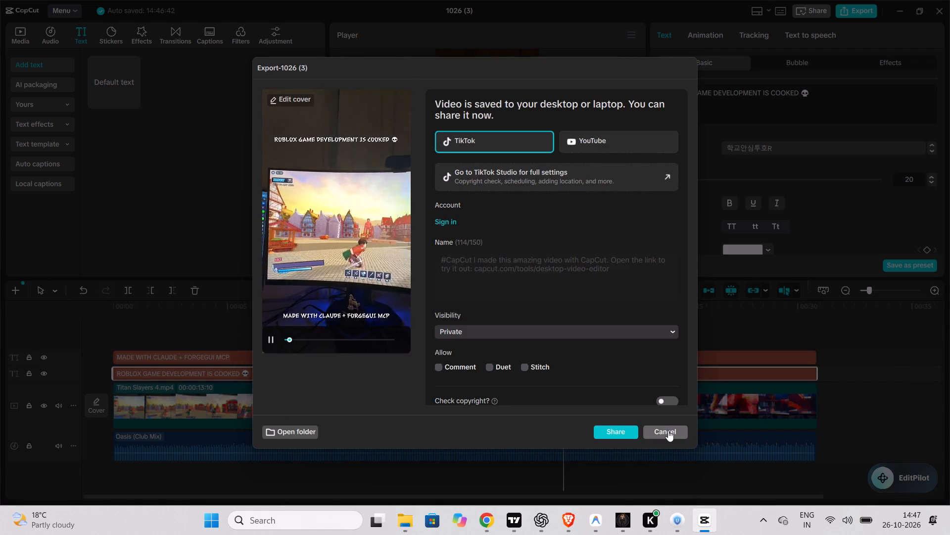
{"action": "left_click", "coordinate": [668, 430]}
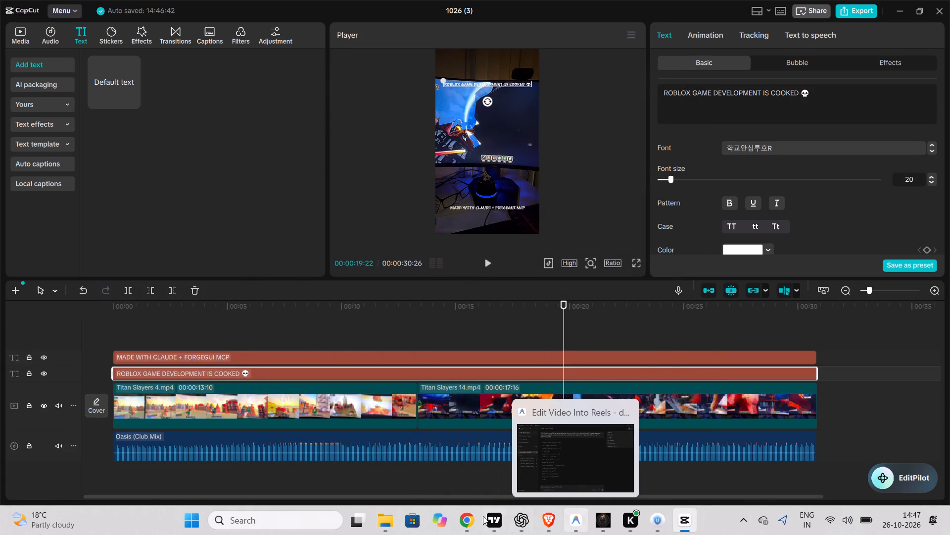
In File Explorer, go to the clip folder's 1026 (3) subfolder and bring up the actions for the second exported file.
{"action": "left_click", "coordinate": [384, 529]}
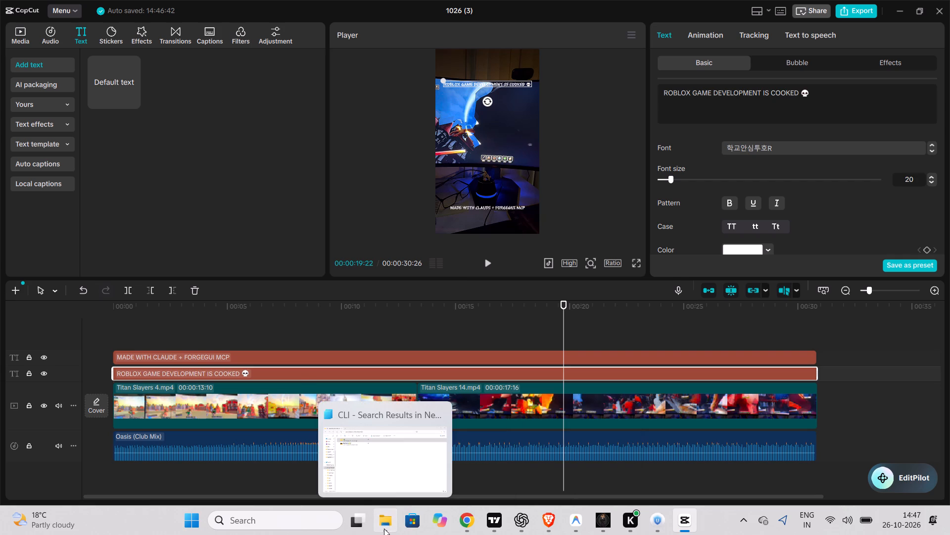
{"action": "double_click", "coordinate": [295, 95]}
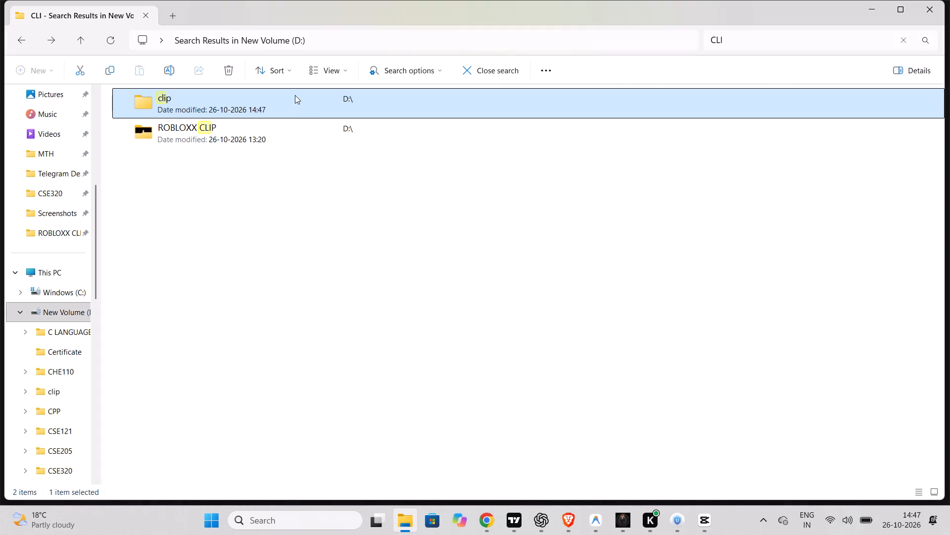
{"action": "double_click", "coordinate": [236, 154]}
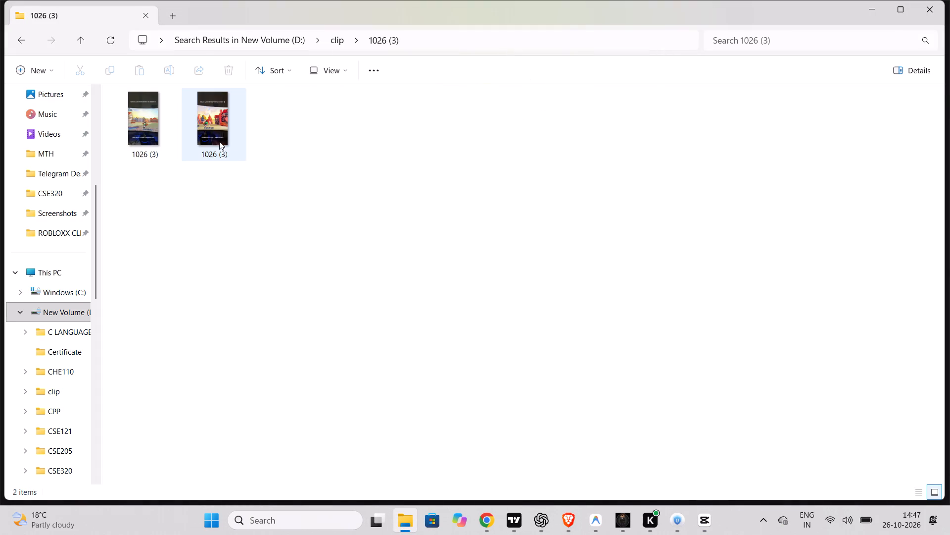
{"action": "right_click", "coordinate": [219, 141]}
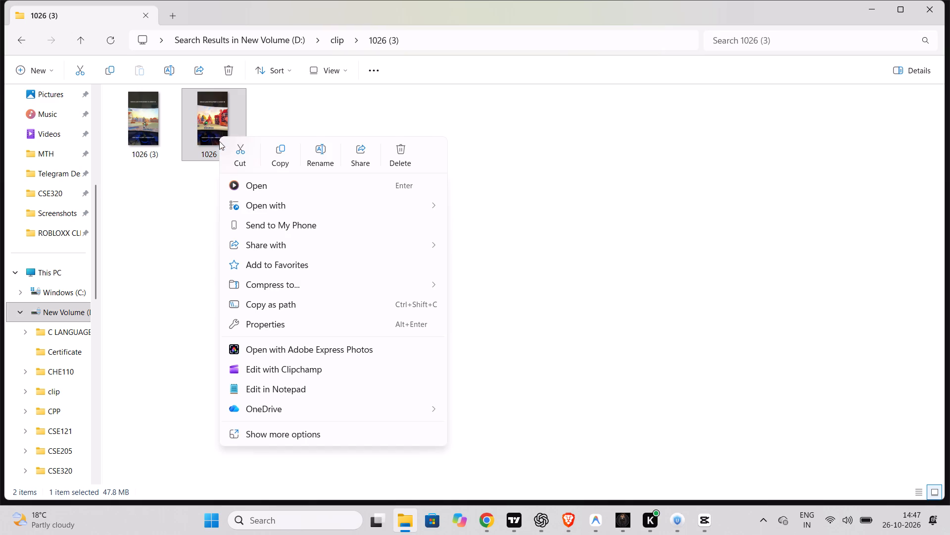